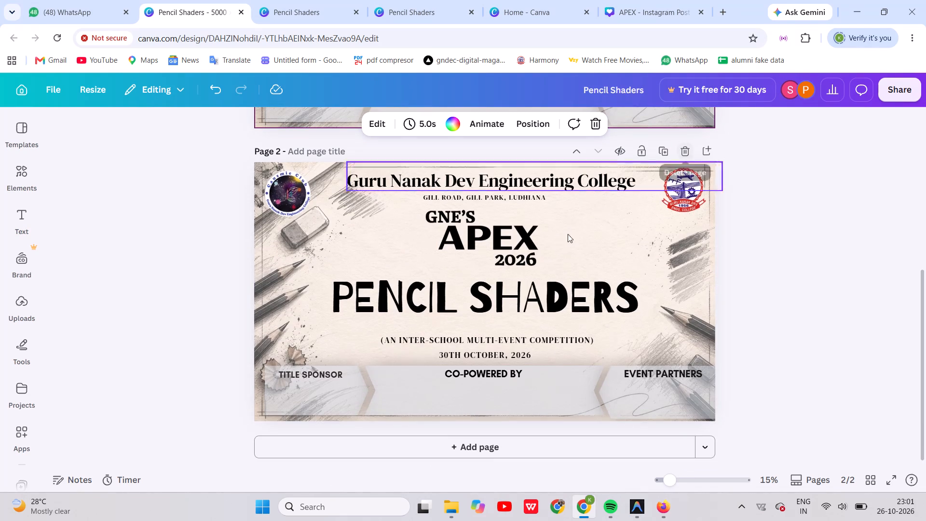
Move the PENCIL SHADERS title on page 2 down to just above the inter-school competition line.
left_click(479, 294)
left_click_drag(479, 294, 479, 309)
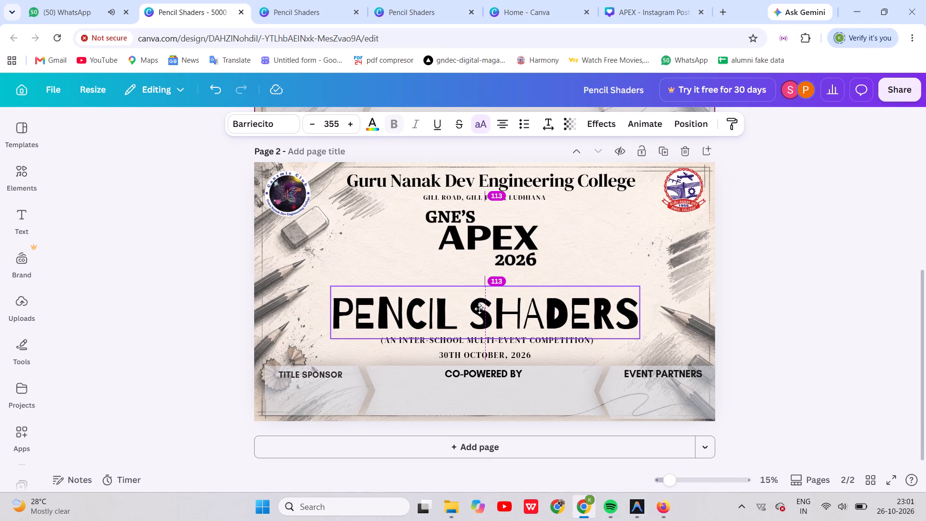
left_click_drag(479, 309, 480, 309)
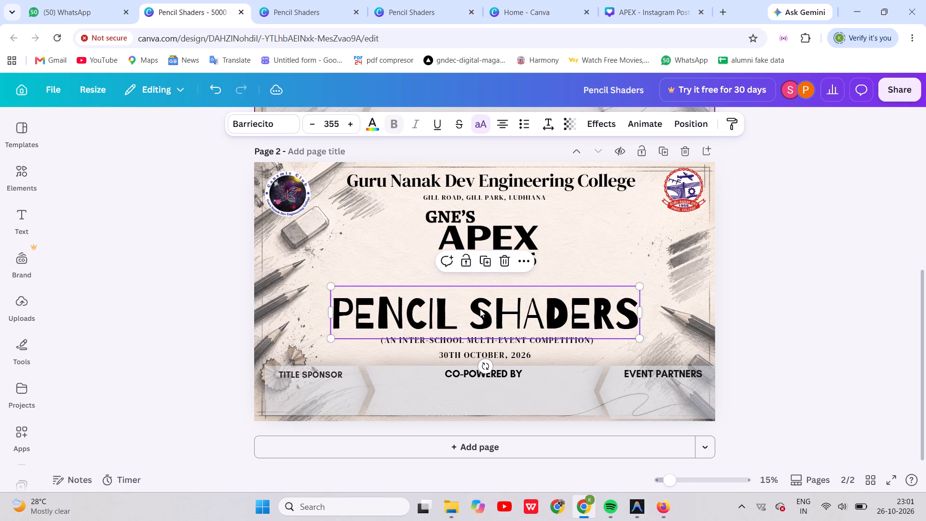
Enlarge the GNE'S APEX 2026 logo on page 2 to about 1,500 wide and move it down to just above the title.
left_click(437, 231)
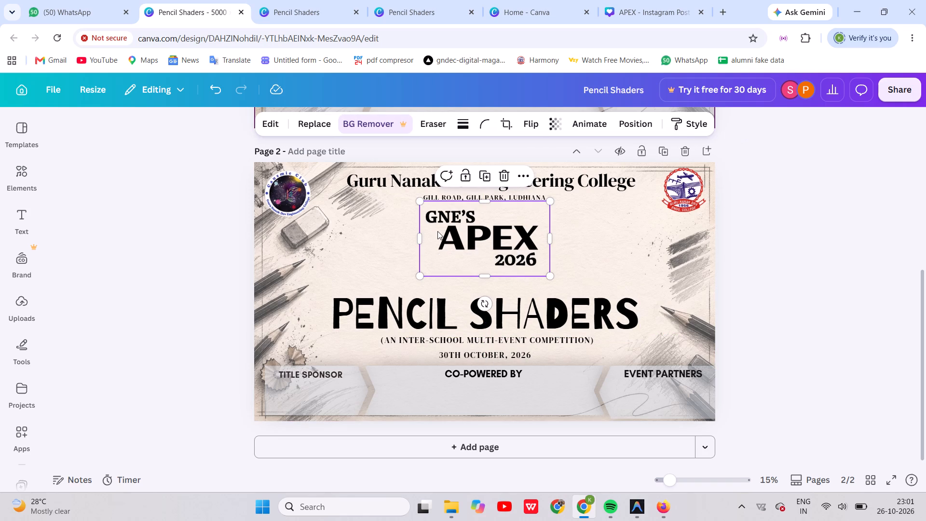
left_click_drag(546, 279, 560, 282)
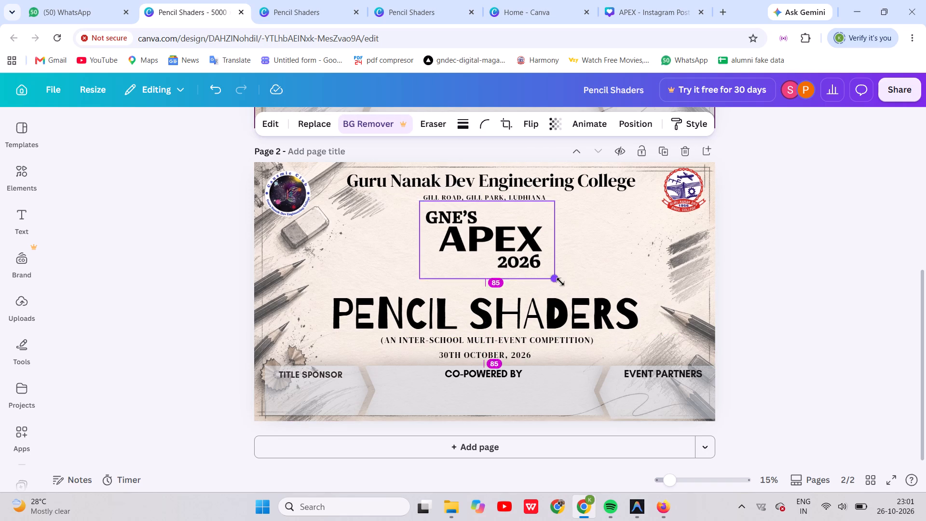
left_click_drag(560, 282, 574, 282)
left_click_drag(529, 255, 526, 260)
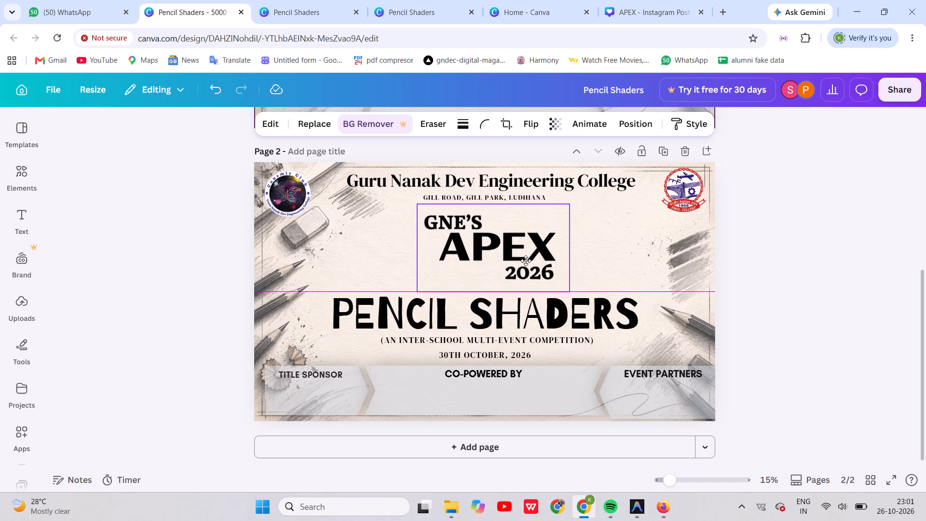
left_click_drag(526, 260, 525, 261)
left_click_drag(569, 294, 556, 291)
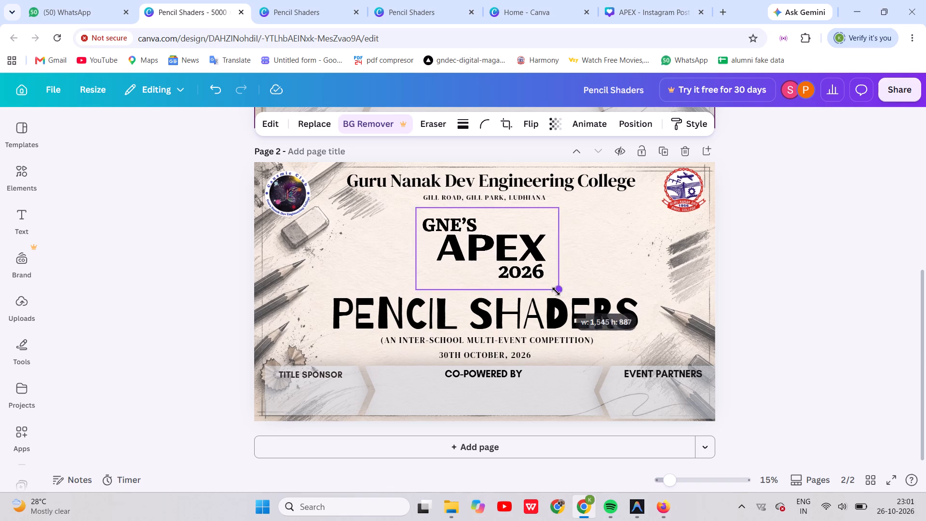
left_click_drag(556, 291, 556, 291)
left_click_drag(528, 265, 533, 271)
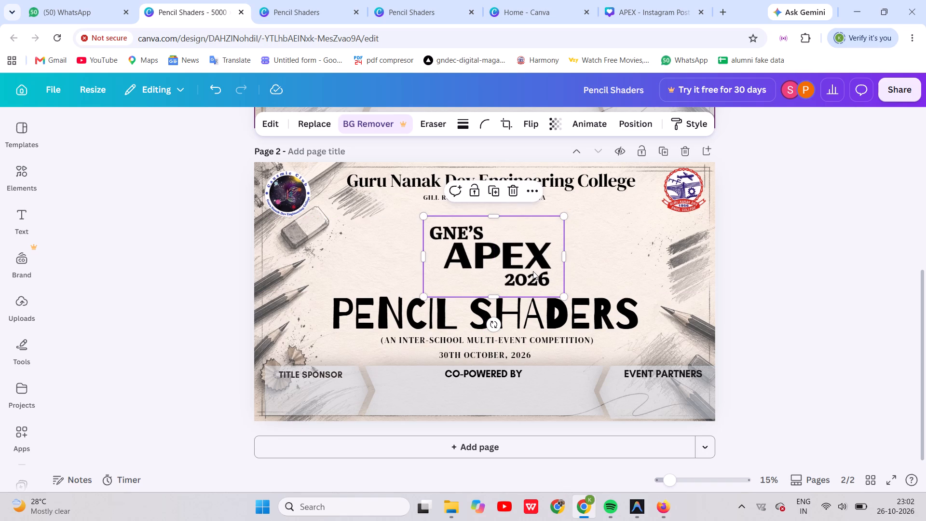
Align the GNE'S APEX 2026 logo to the horizontal centre of the page.
right_click(515, 260)
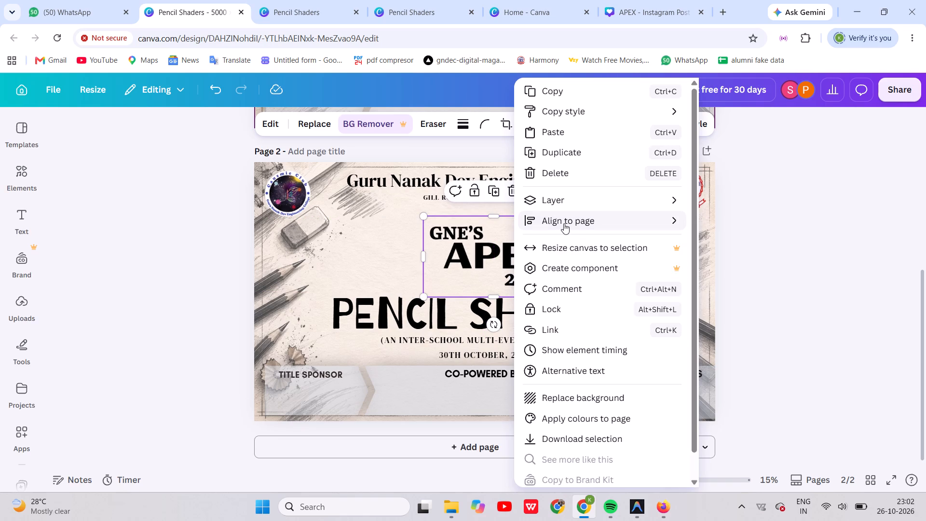
left_click(564, 223)
left_click(694, 248)
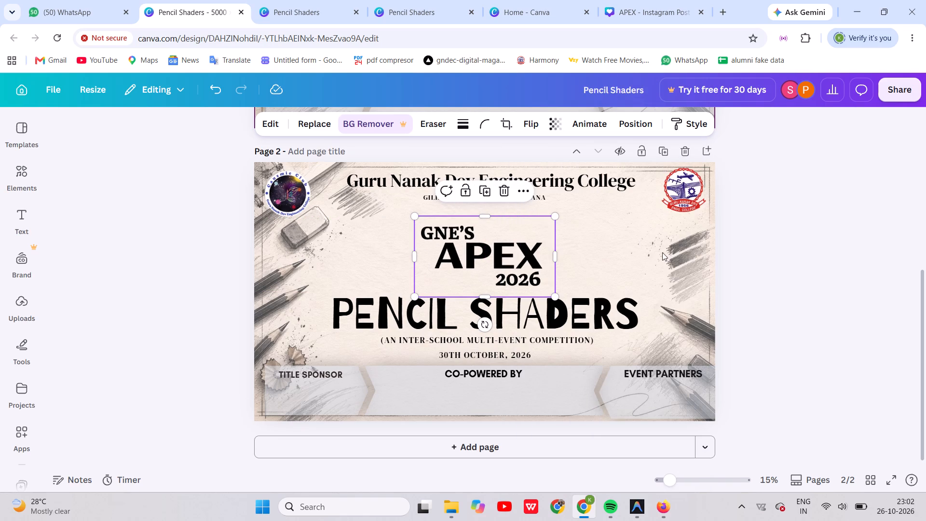
Nudge the GNE'S APEX 2026 logo slightly upwards, away from the PENCIL SHADERS title.
key("Up")
key("Up")
left_click(654, 258)
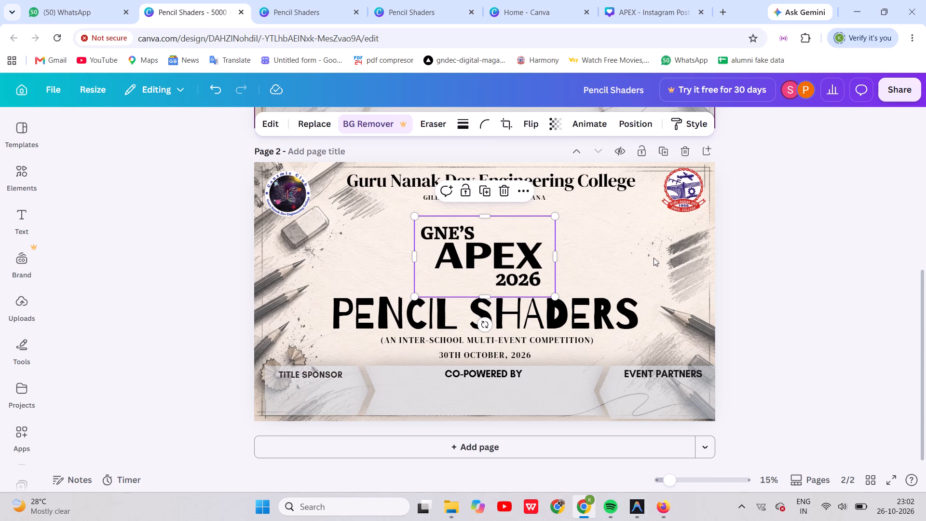
left_click(498, 252)
key("Up")
key("Up")
key("Up")
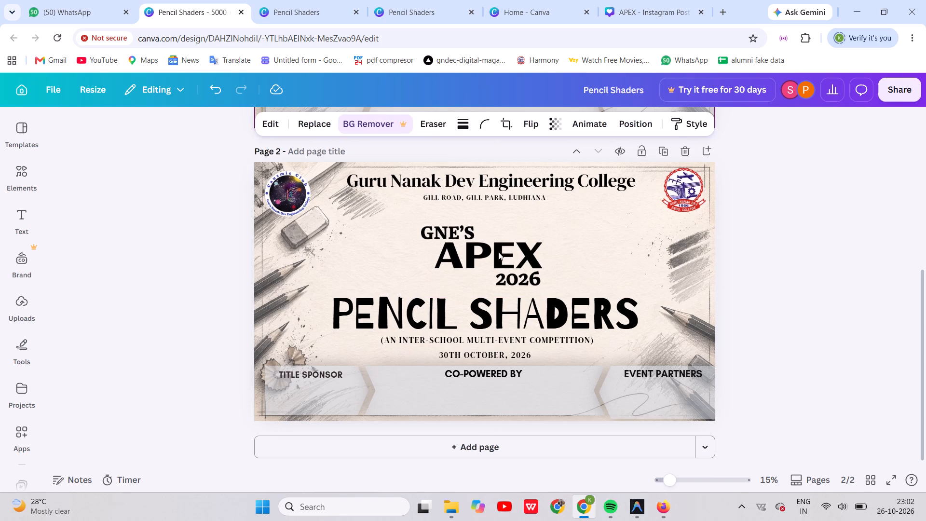
key("Up")
key("Up")
key("Up")
key("Up")
key("Up")
key("Up")
key("Up")
key("Up")
key("Up")
key("Up")
key("Up")
key("Up")
key("Up")
key("Up")
key("Up")
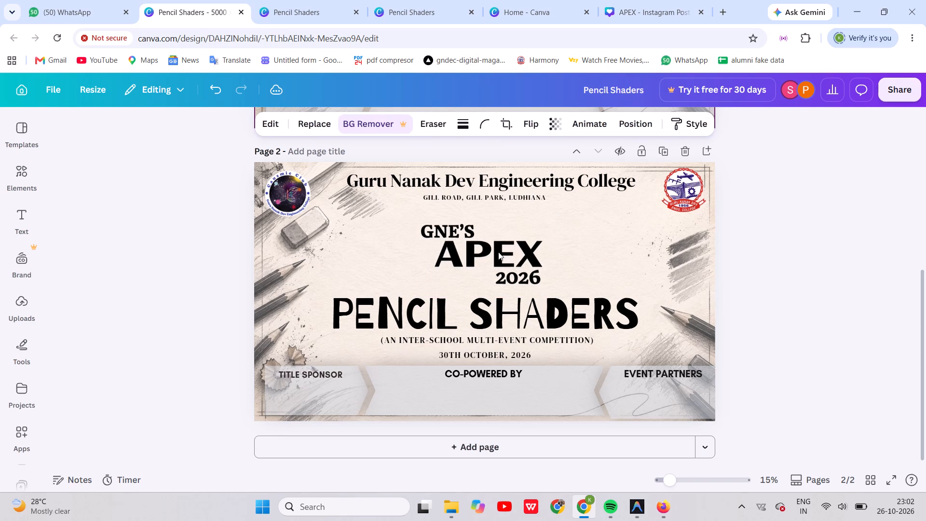
key("Up")
left_click(629, 206)
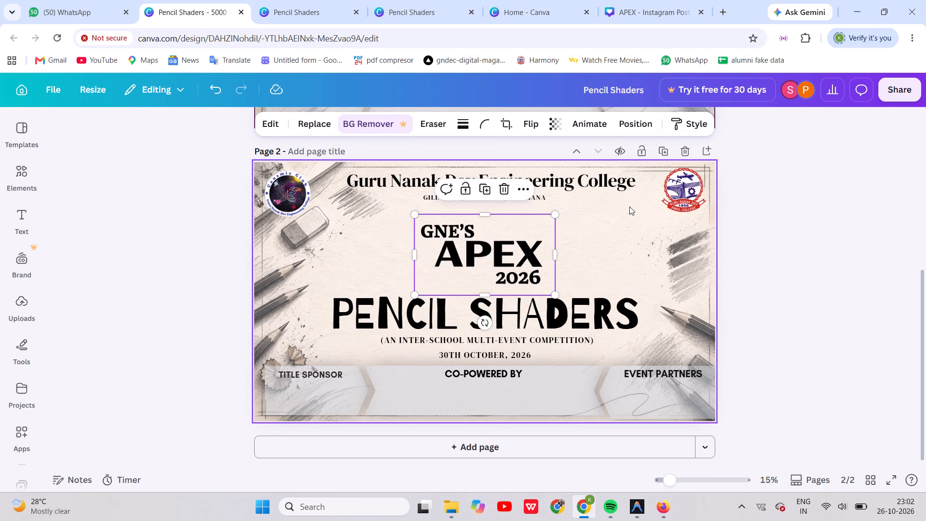
left_click(511, 198)
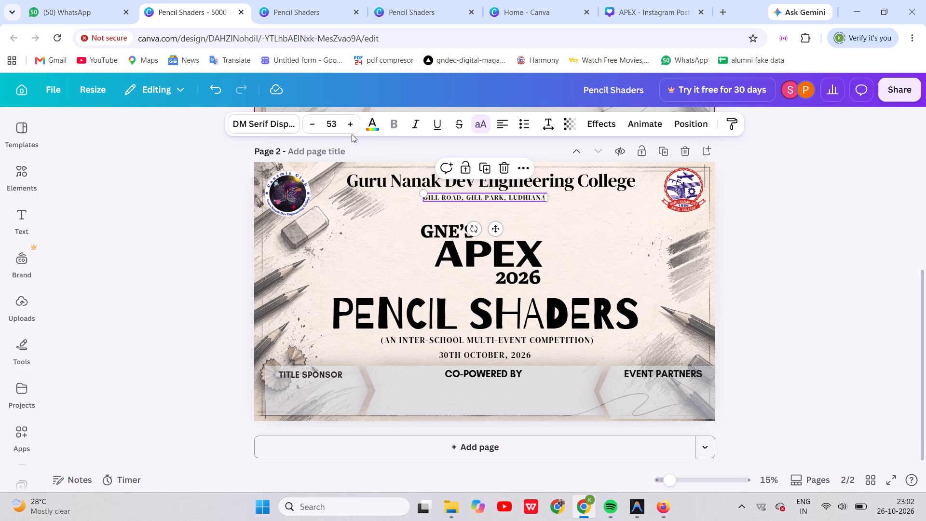
left_click(277, 121)
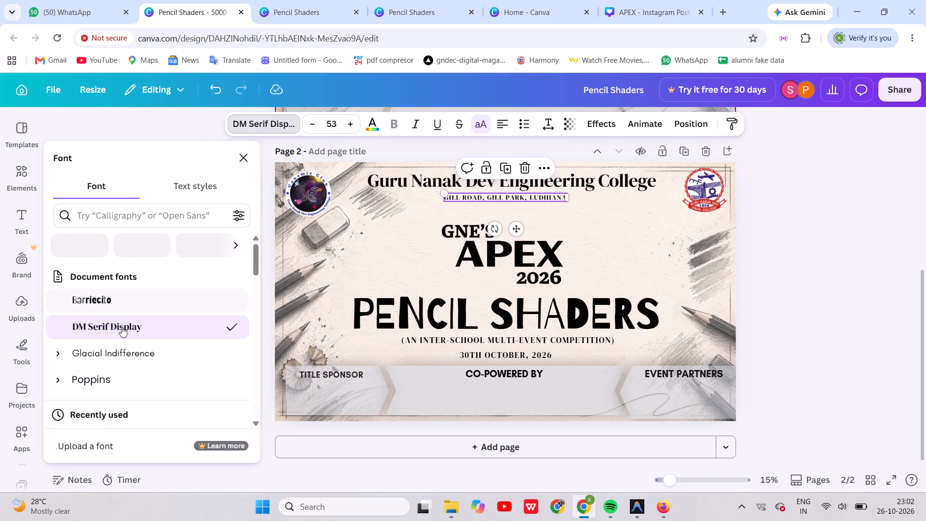
left_click(112, 356)
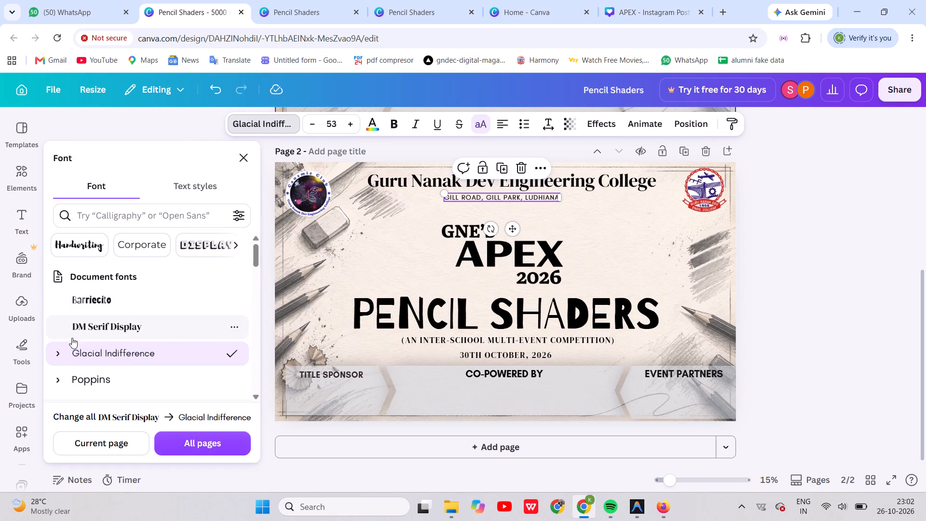
left_click(64, 348)
scroll(95, 371, "down", 1)
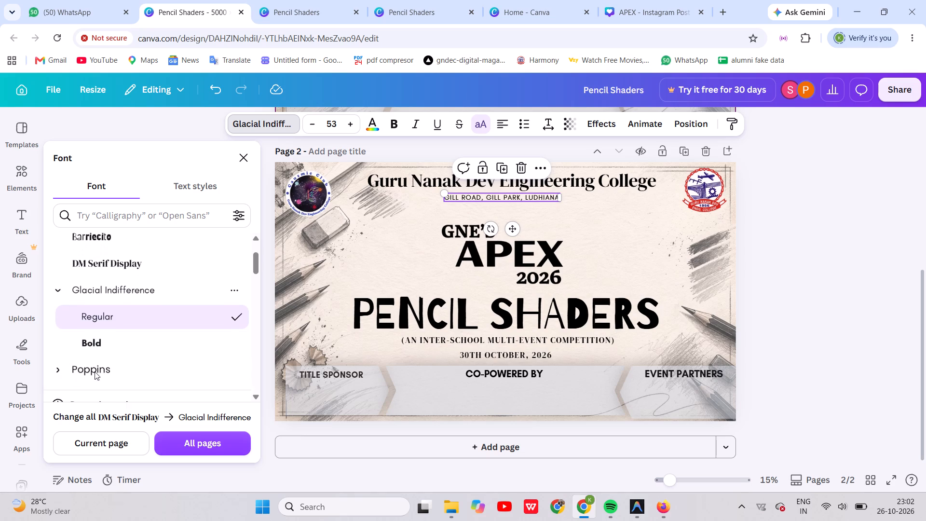
left_click(101, 343)
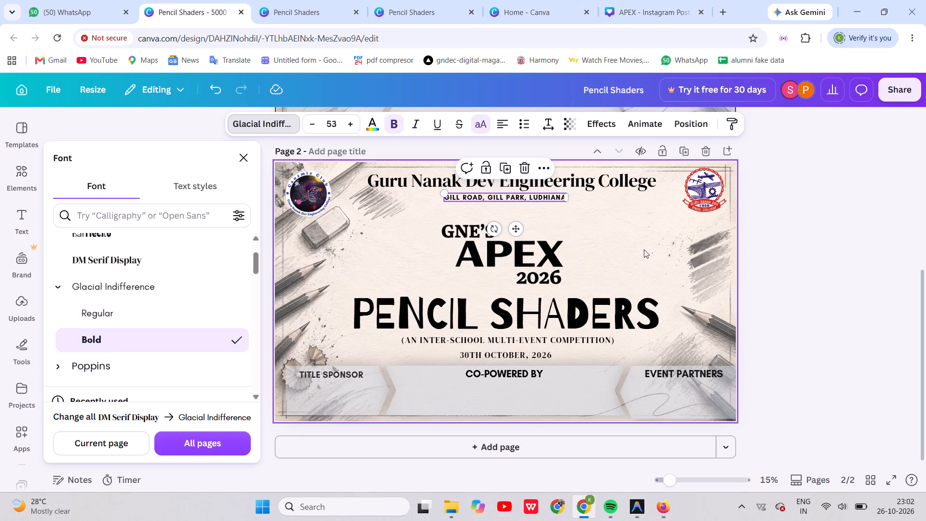
left_click(644, 249)
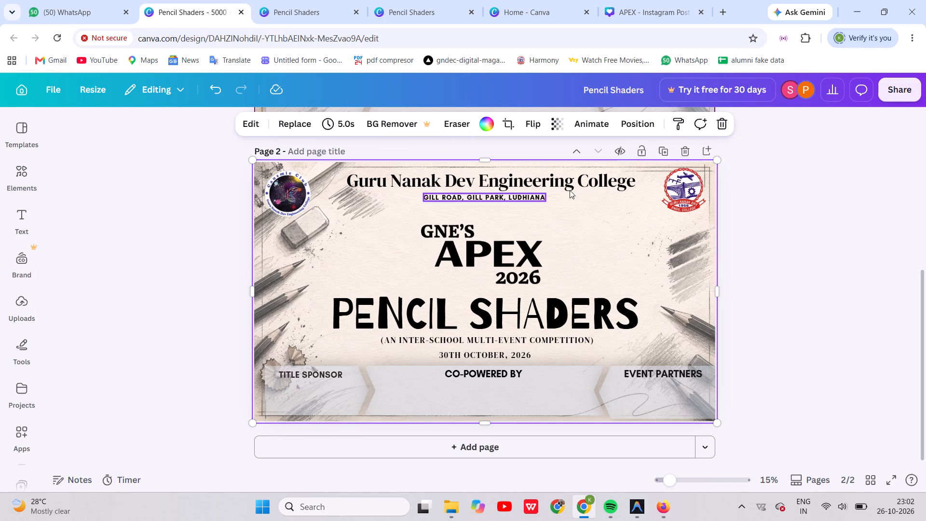
Shrink the college emblem on page 2 to about 470 by 497, keeping it in its corner.
left_click(687, 194)
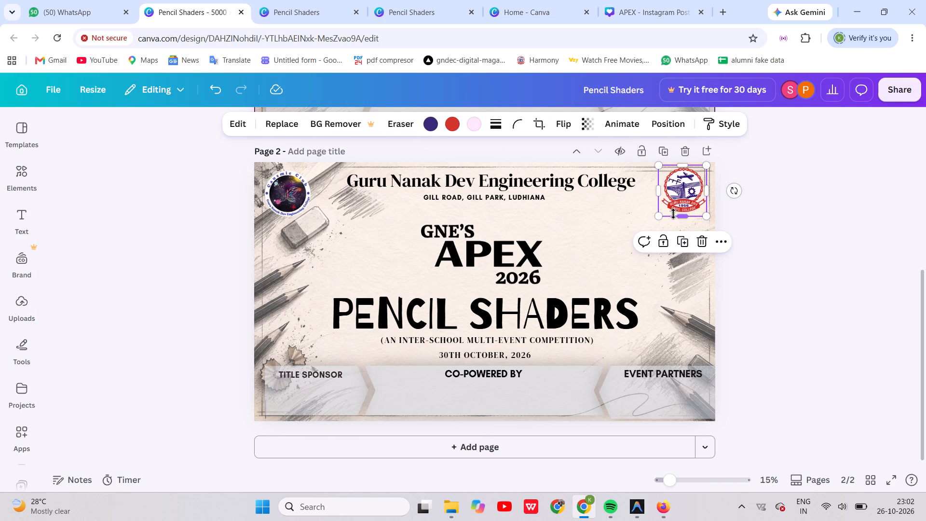
left_click(660, 216)
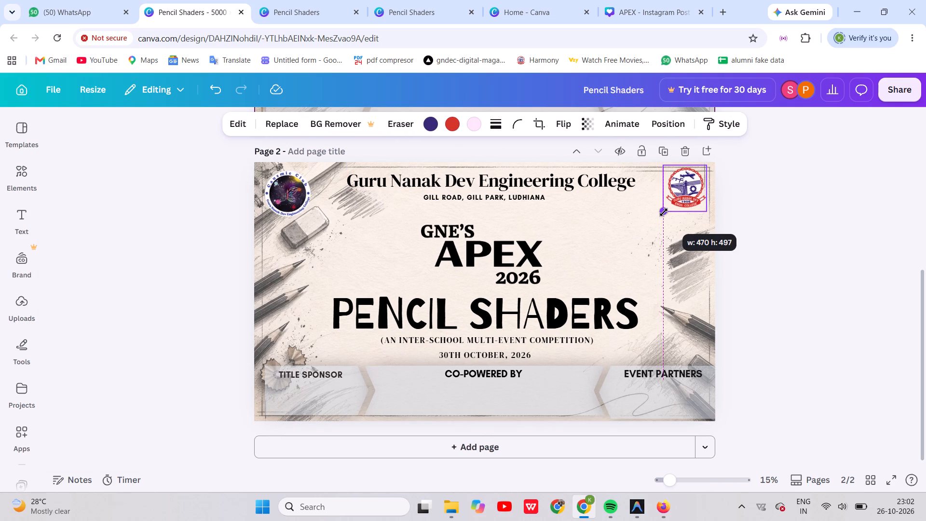
Move the college emblem over the Causmic Club logo to compare their sizes, then set it beside the eraser sketch.
left_click(284, 196)
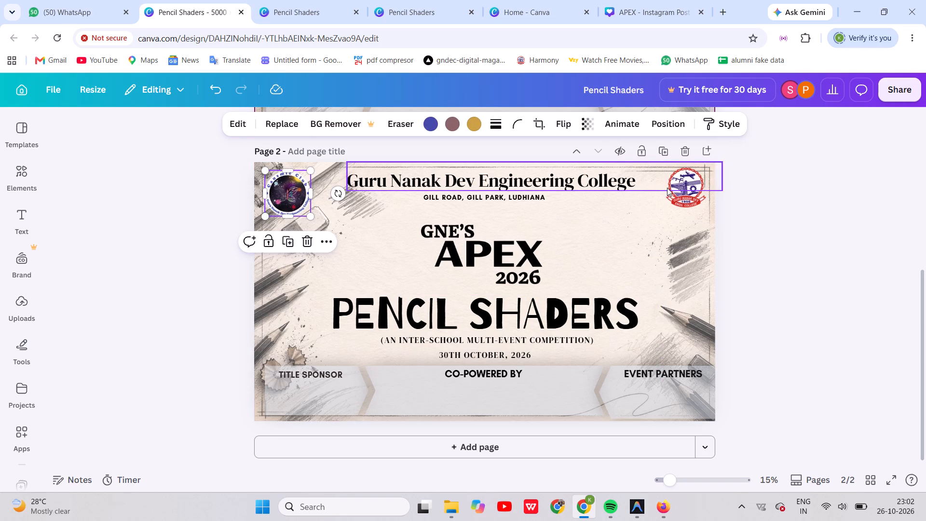
left_click_drag(682, 192, 315, 195)
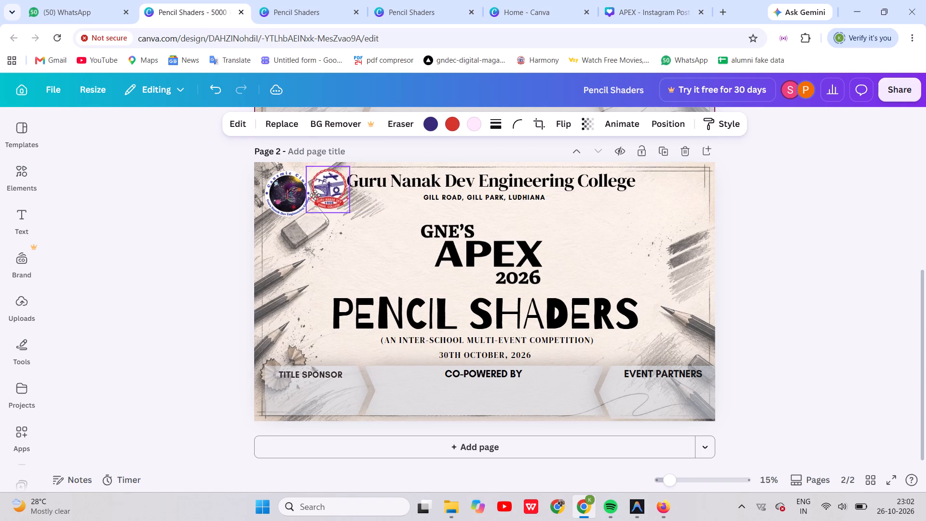
left_click_drag(315, 195, 286, 200)
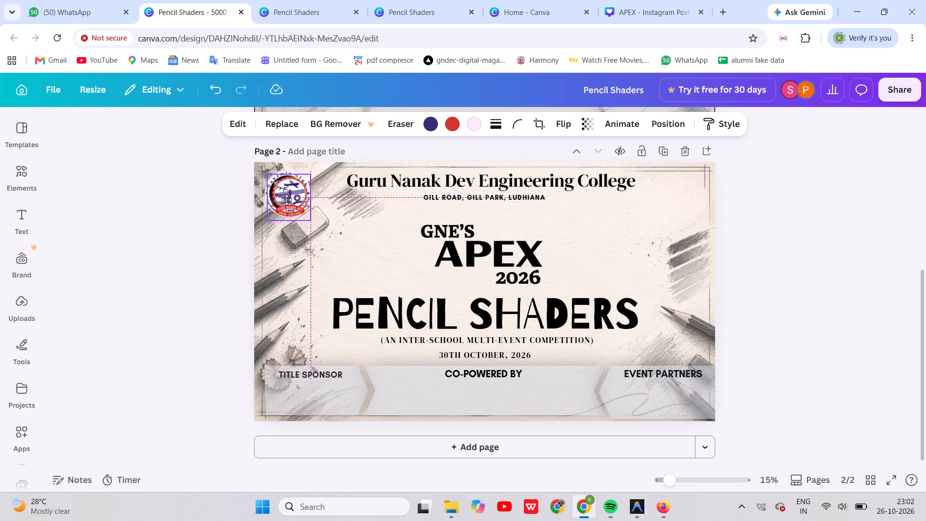
left_click_drag(286, 200, 285, 200)
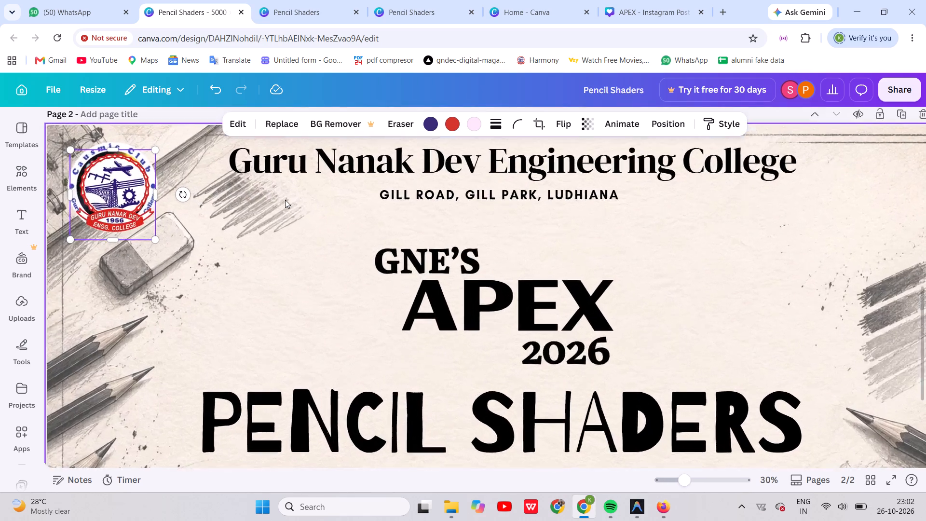
scroll(285, 200, "right", 10)
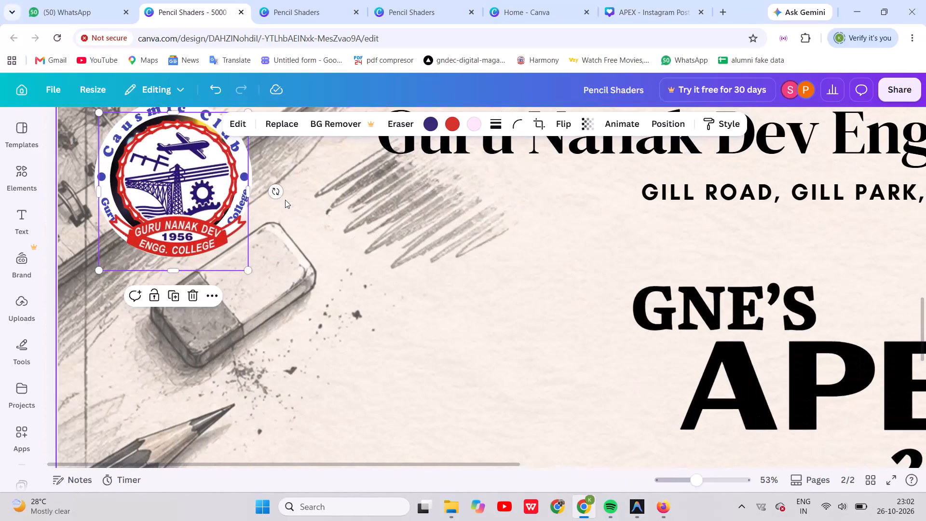
left_click_drag(238, 185, 457, 293)
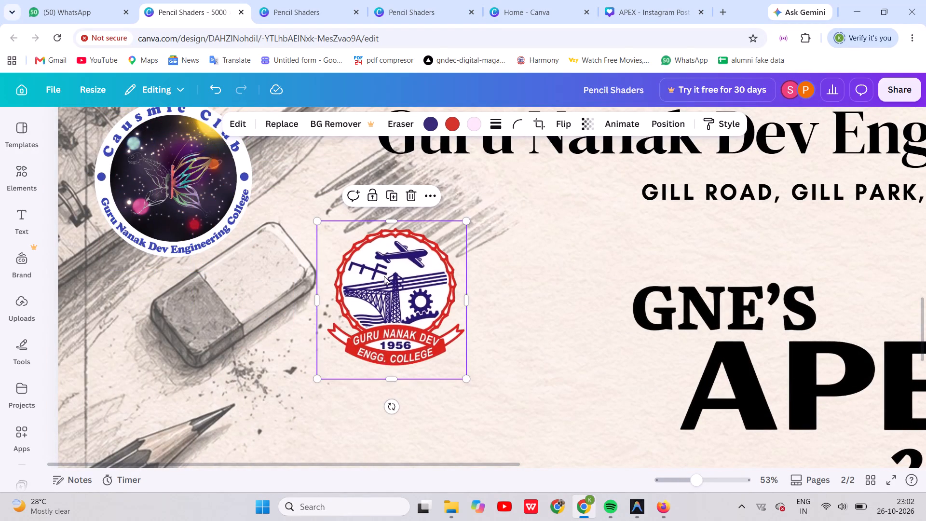
Move the Causmic Club logo behind the college emblem, lining up their upper and outer edges.
left_click_drag(212, 206, 430, 319)
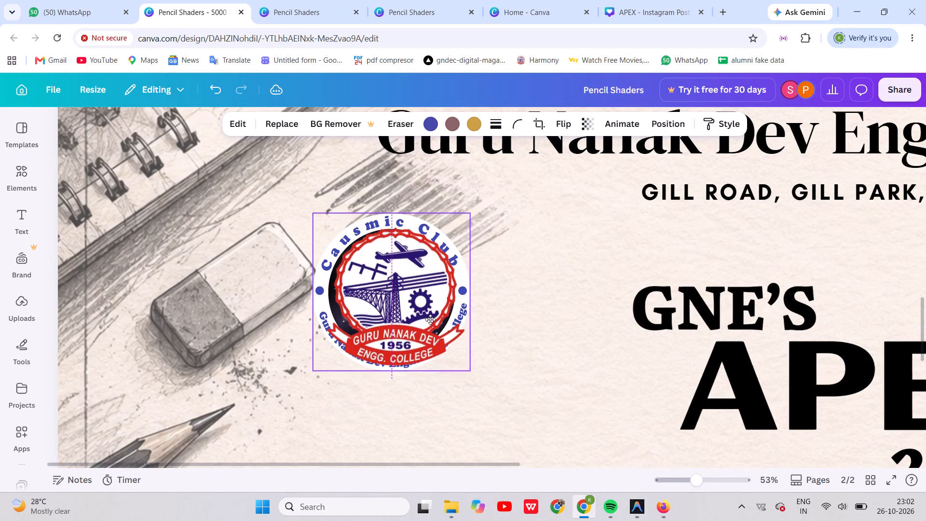
left_click_drag(430, 319, 430, 330)
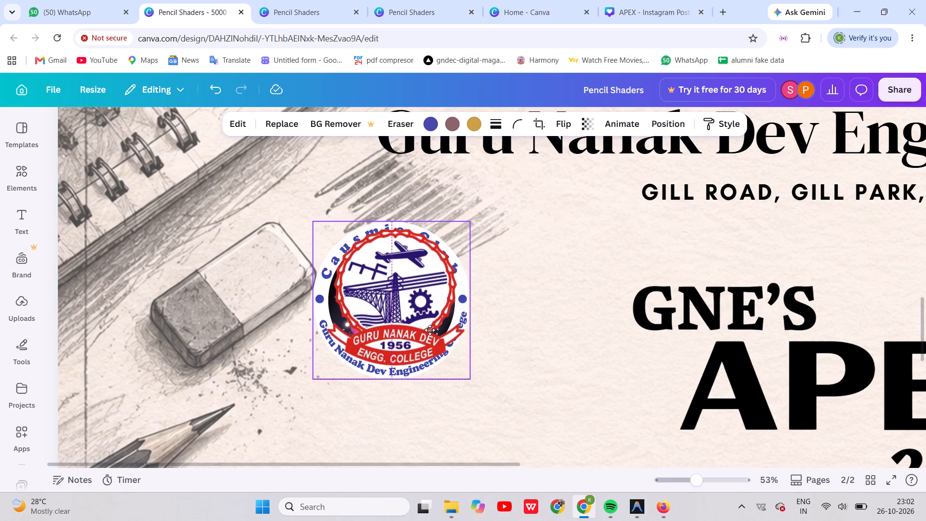
left_click_drag(430, 330, 442, 324)
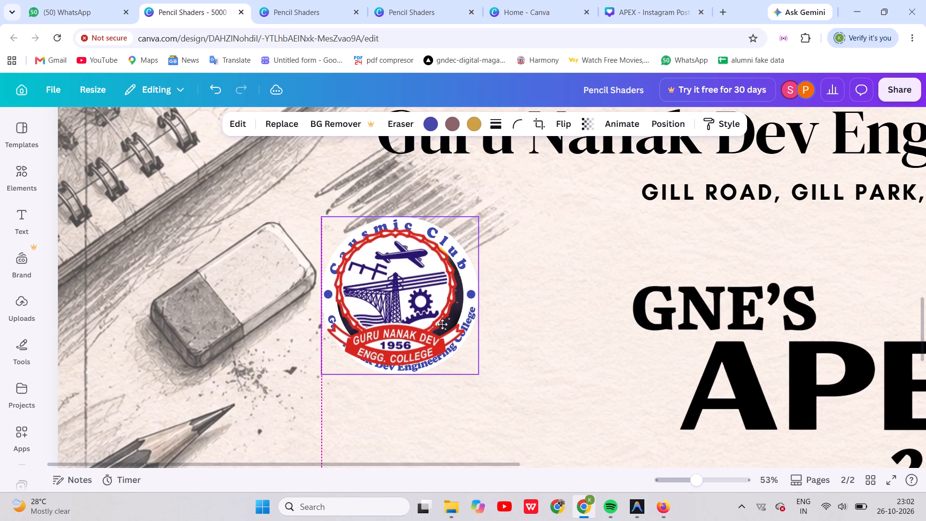
left_click_drag(442, 324, 446, 328)
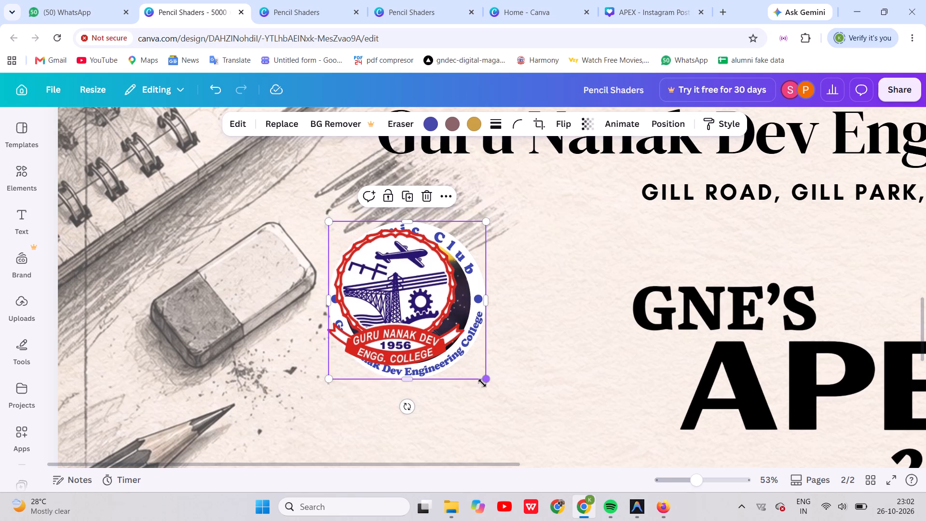
Shrink the Causmic Club logo on page 2 to about 424 by 420 to match the overlapping college emblem.
left_click_drag(484, 382, 461, 373)
left_click_drag(470, 261, 472, 266)
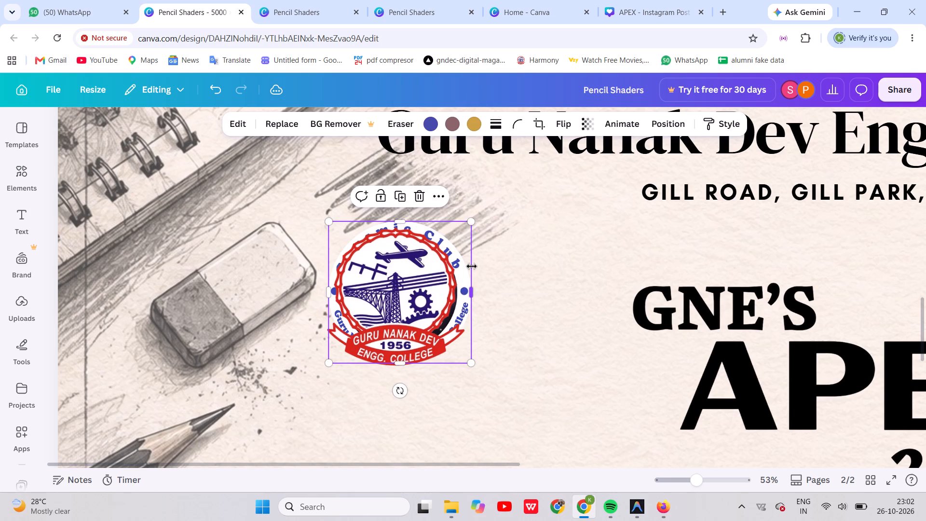
left_click_drag(470, 225, 461, 231)
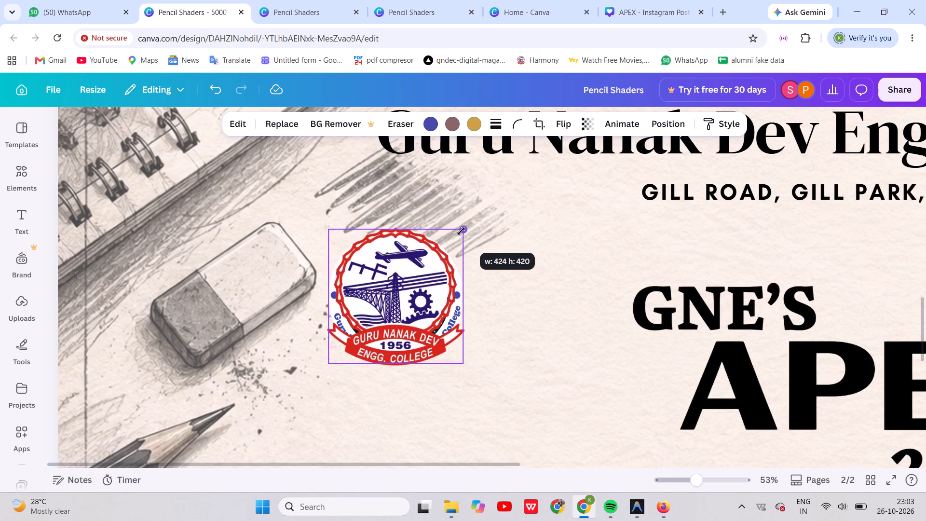
left_click_drag(461, 231, 461, 232)
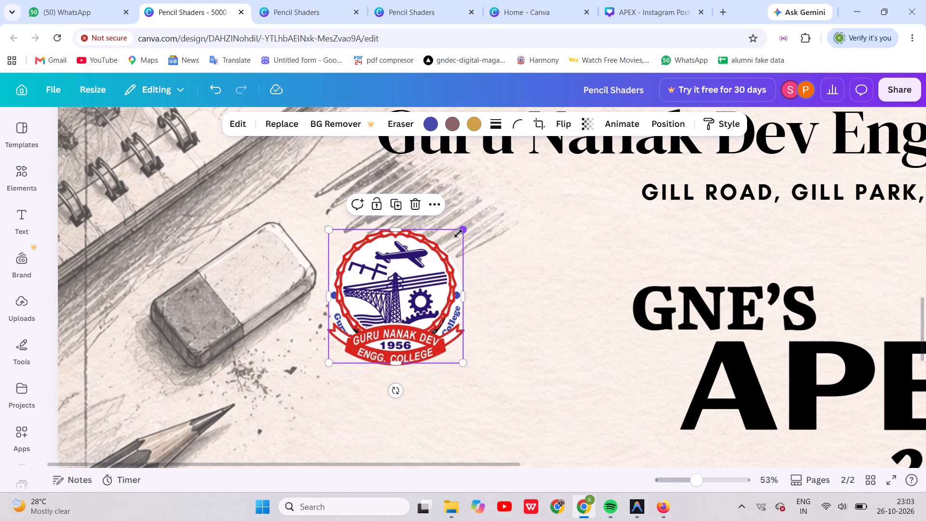
Move the Causmic Club logo off the college emblem and into page 2's upper-left corner, beside the college name.
left_click_drag(457, 242, 574, 238)
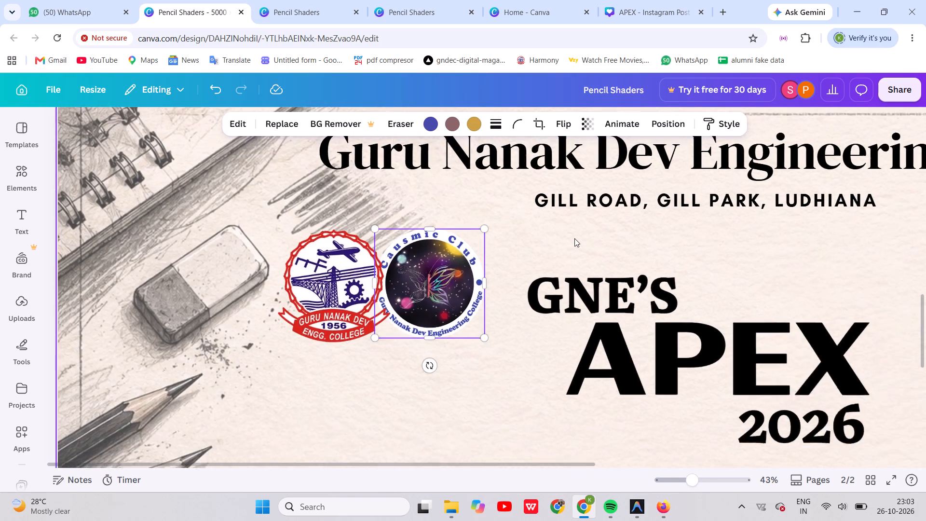
left_click_drag(353, 264, 203, 211)
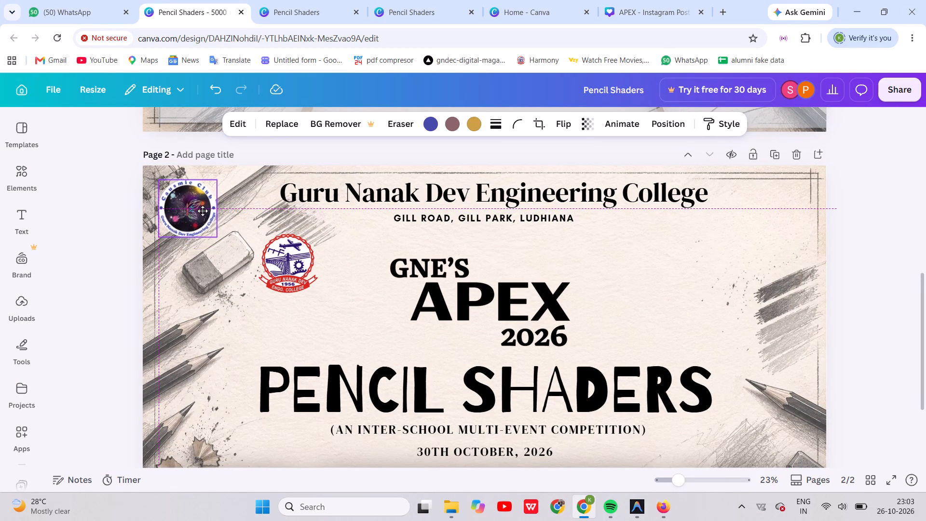
left_click_drag(203, 211, 206, 207)
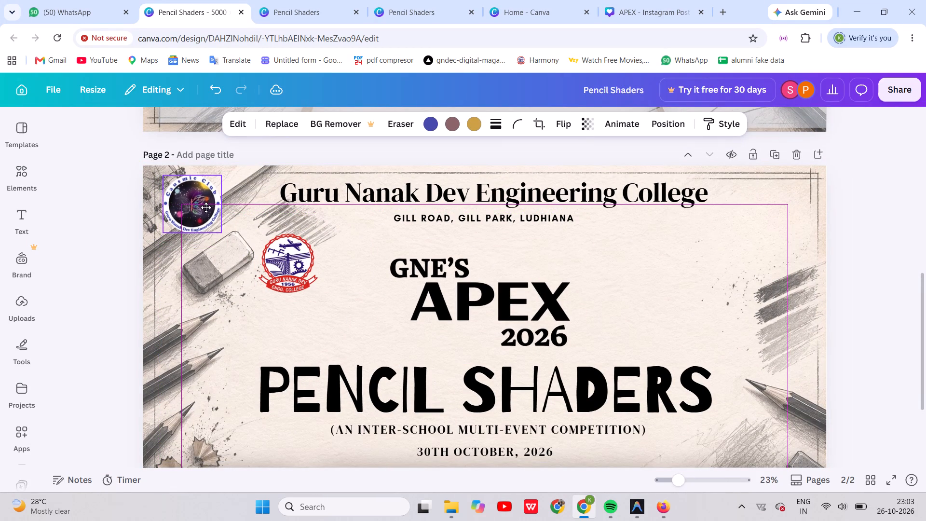
left_click_drag(206, 207, 206, 209)
Move the college emblem into page 2's upper-right corner, level with the Causmic Club logo.
left_click_drag(286, 253, 764, 220)
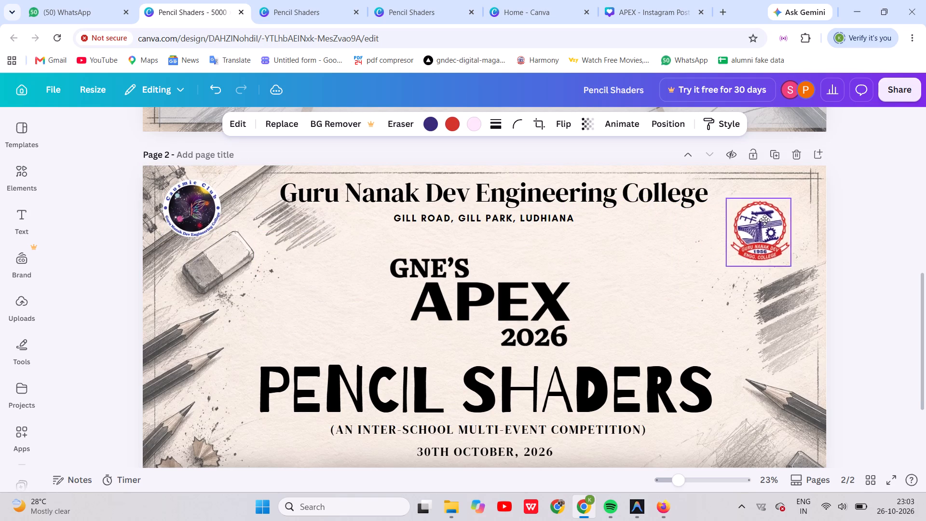
left_click_drag(764, 220, 786, 197)
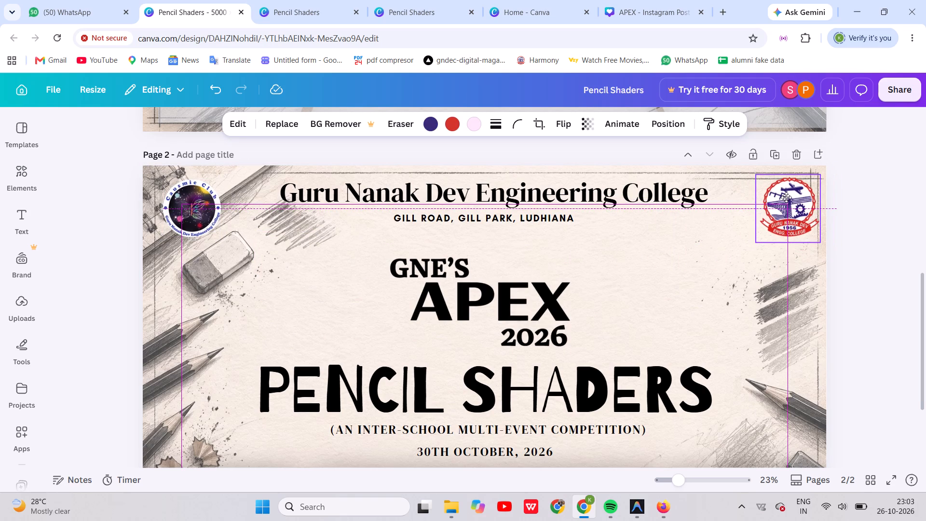
left_click_drag(786, 197, 782, 197)
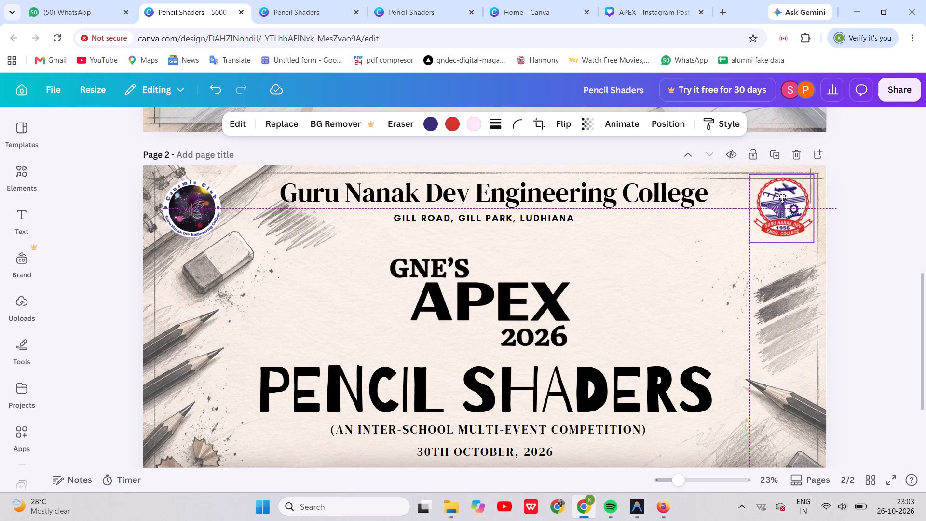
left_click_drag(782, 197, 783, 197)
left_click_drag(783, 197, 784, 200)
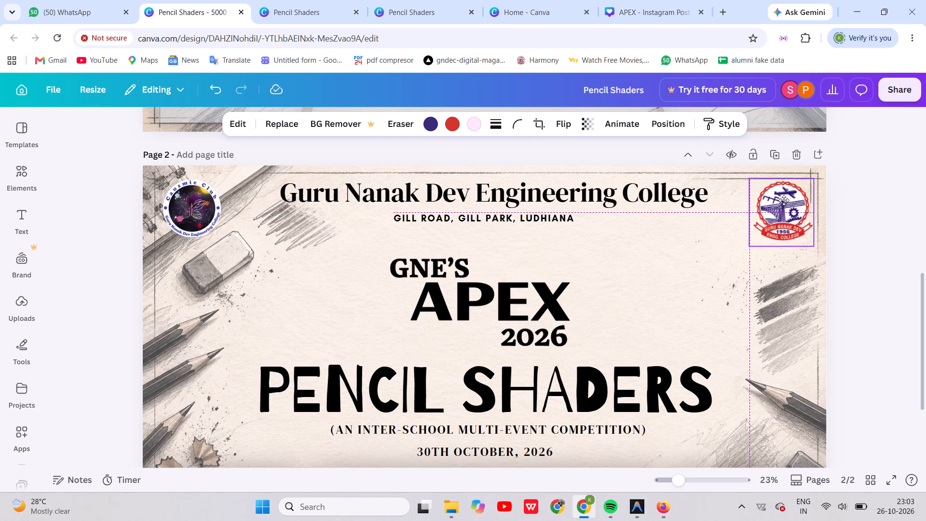
left_click_drag(784, 200, 784, 197)
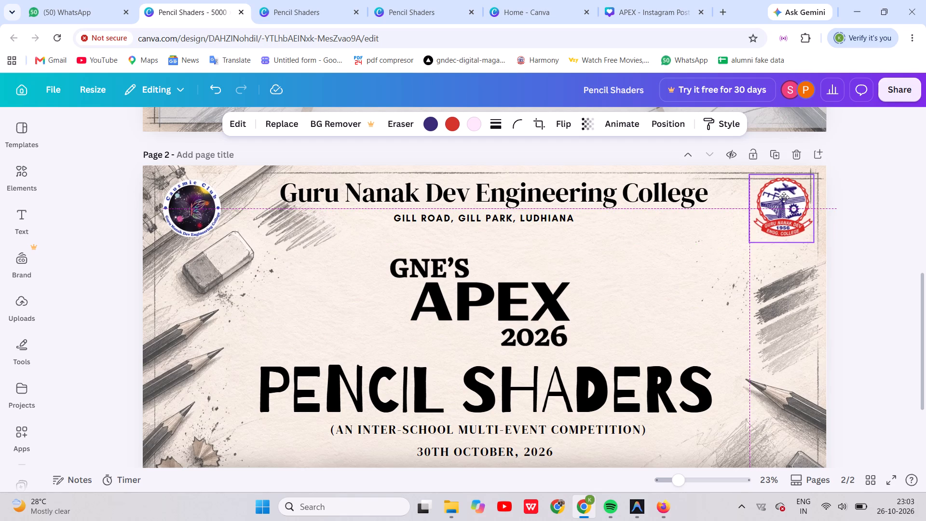
left_click_drag(784, 197, 784, 200)
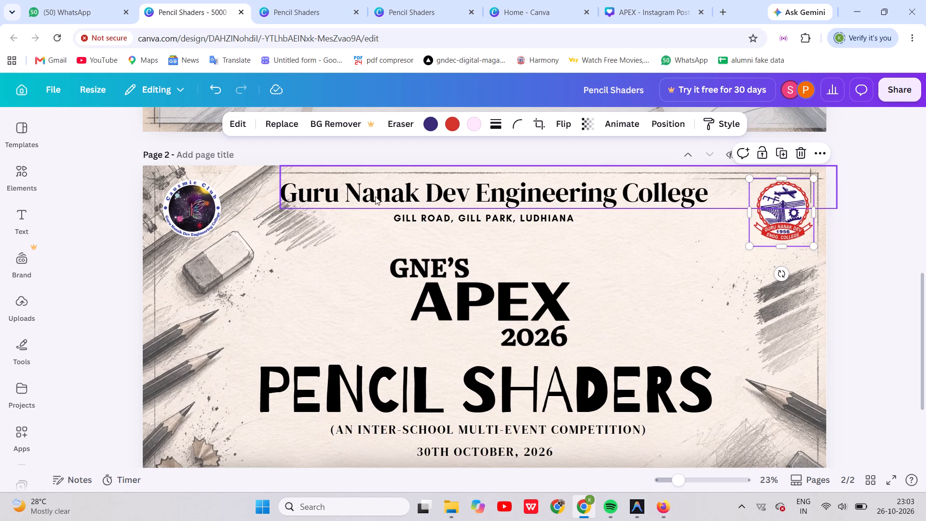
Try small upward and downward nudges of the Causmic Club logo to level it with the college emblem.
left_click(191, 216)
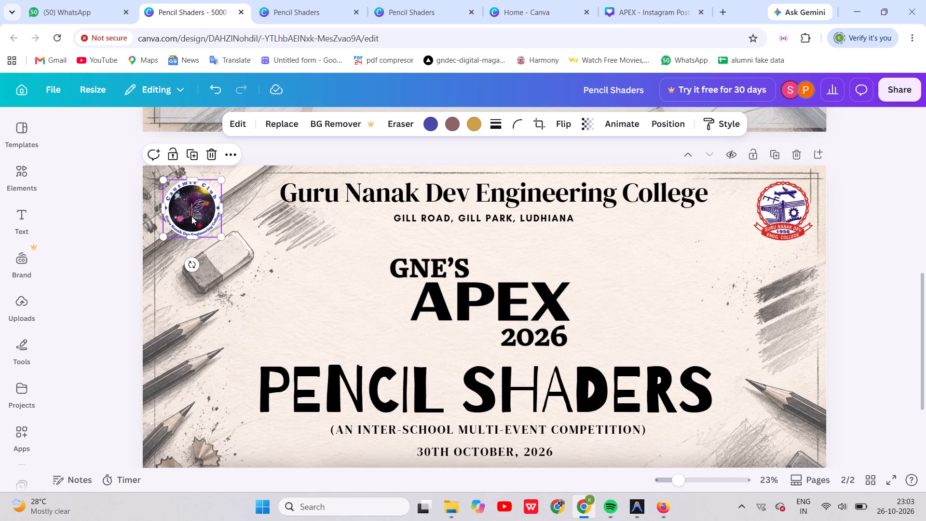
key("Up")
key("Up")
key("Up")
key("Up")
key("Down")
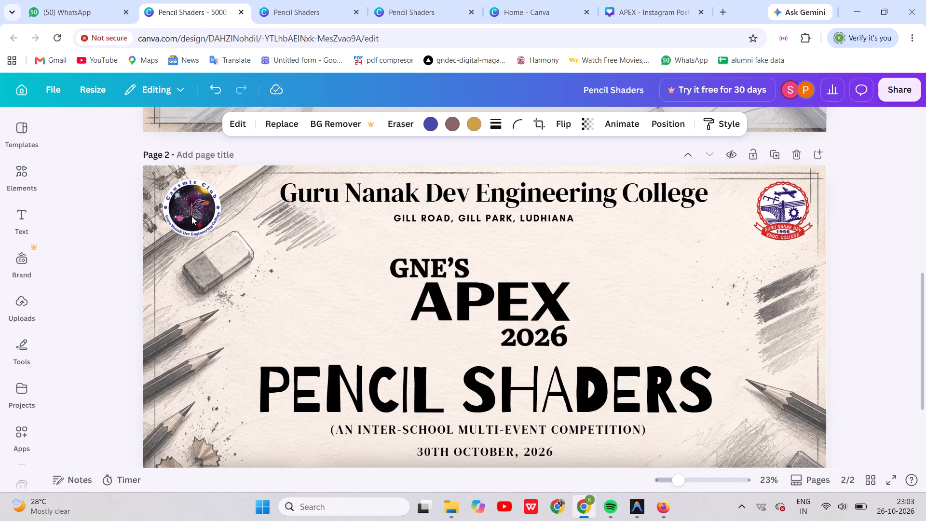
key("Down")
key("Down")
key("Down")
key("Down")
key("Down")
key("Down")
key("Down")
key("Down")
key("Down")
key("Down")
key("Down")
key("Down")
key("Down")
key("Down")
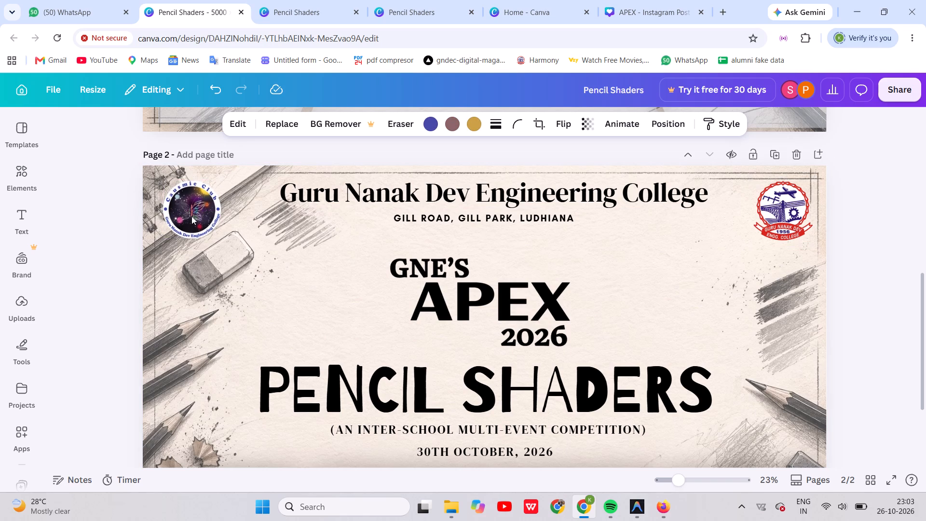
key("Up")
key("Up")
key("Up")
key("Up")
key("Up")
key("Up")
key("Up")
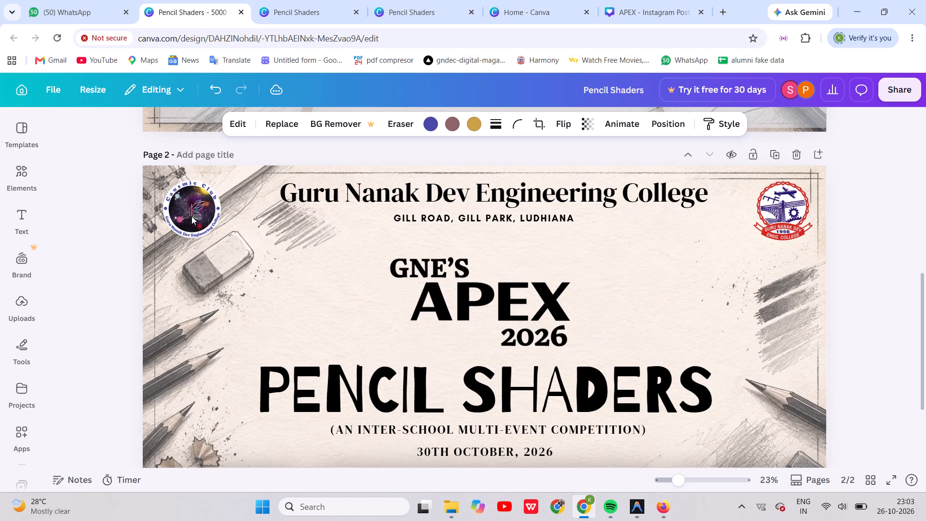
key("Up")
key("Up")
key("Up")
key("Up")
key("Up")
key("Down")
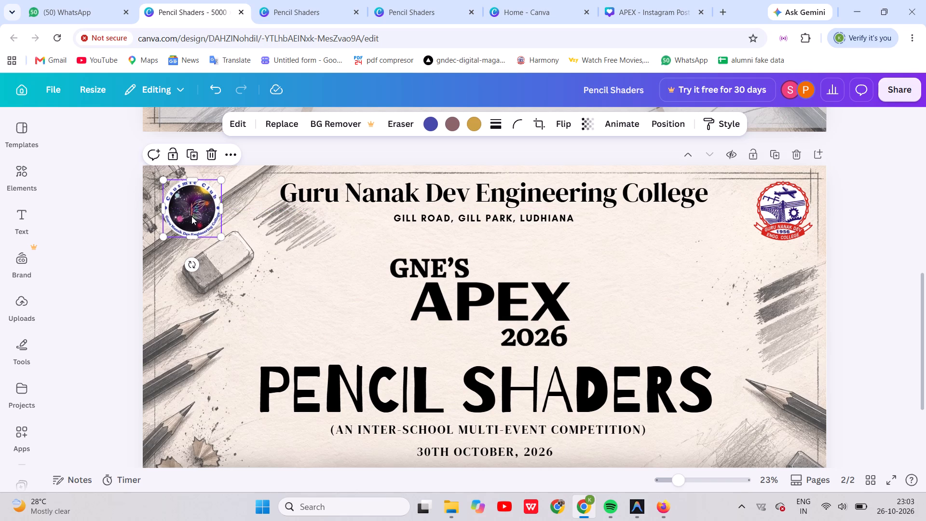
Nudge the college emblem slightly inward from the page's right edge to balance it with the Causmic Club logo.
left_click(797, 214)
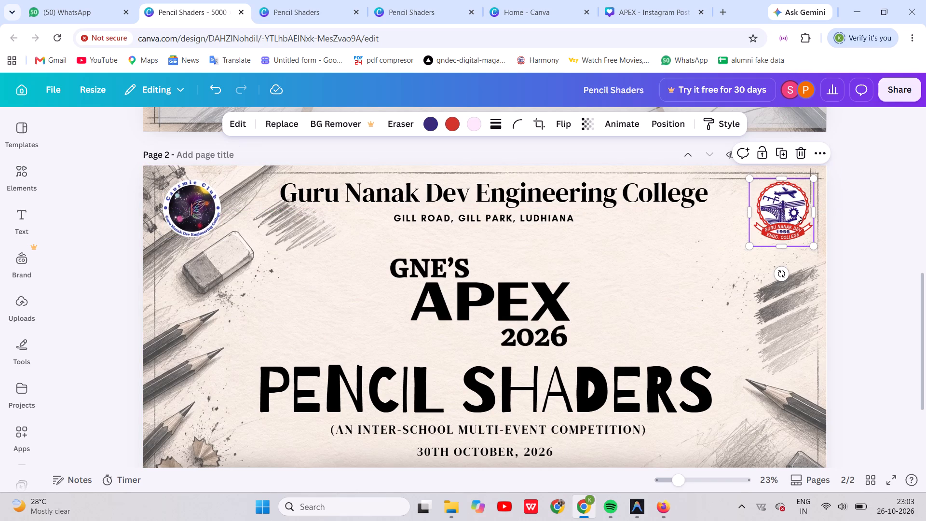
key("Left")
key("Left")
key("Left")
key("Left")
key("Left")
key("Left")
key("Left")
key("Left")
key("Left")
key("Left")
key("Left")
key("Left")
key("Left")
key("Left")
key("Left")
key("Left")
key("Left")
key("Left")
key("Left")
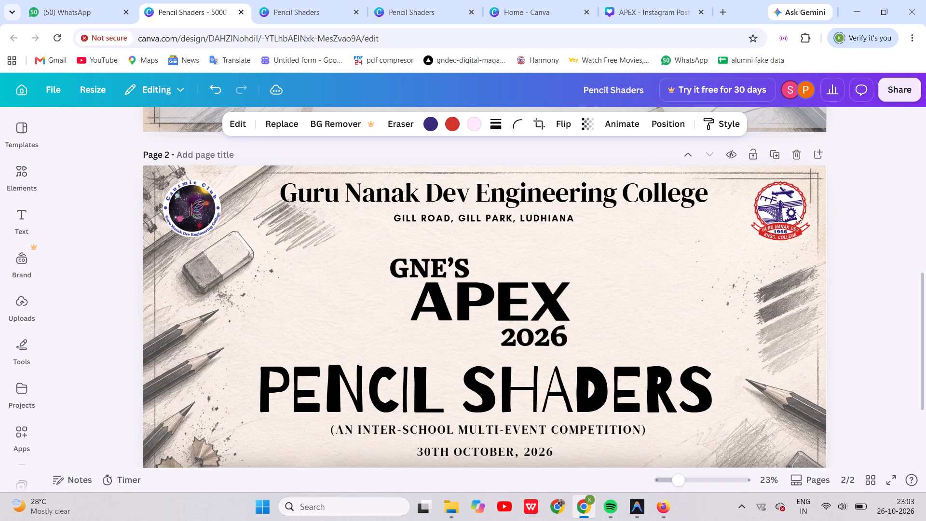
key("Right")
key("Right")
key("Right")
key("Right")
key("Right")
key("Right")
key("Right")
key("Right")
key("Right")
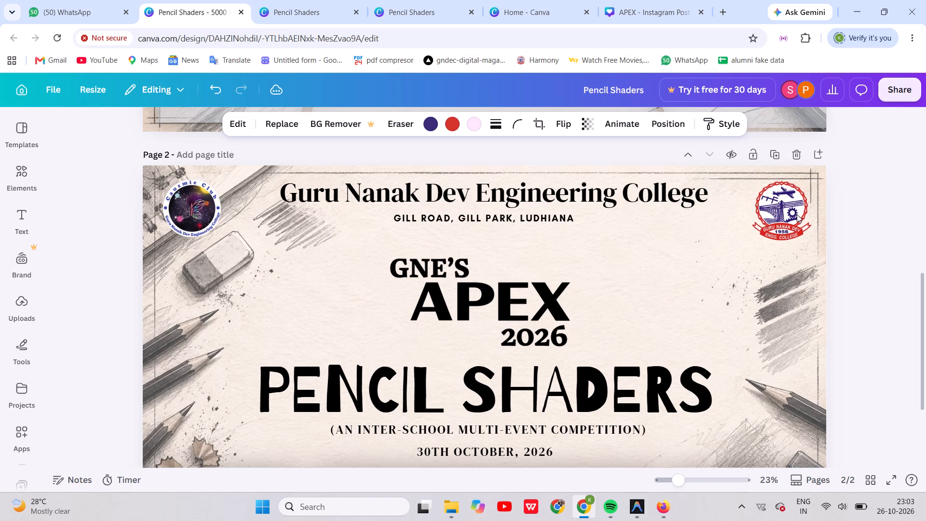
key("Right")
key("Right")
key("Right")
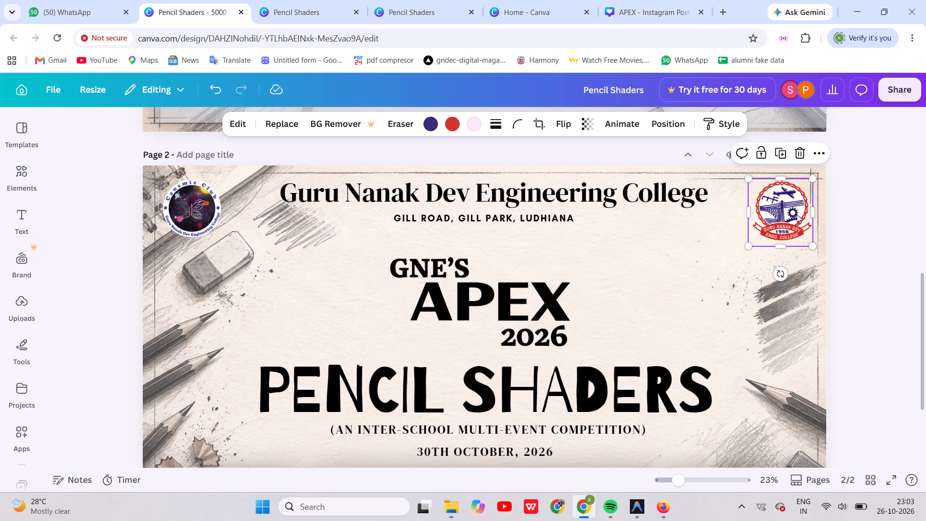
left_click(901, 209)
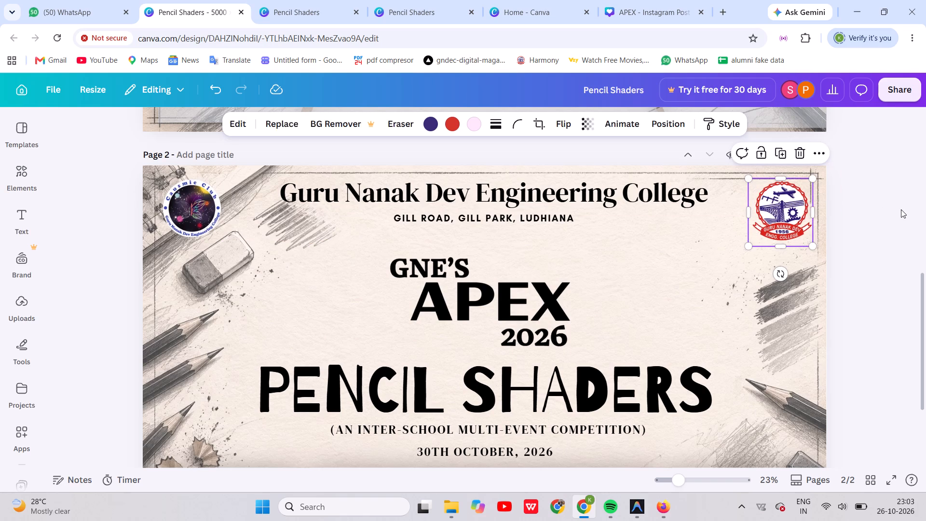
Check the college emblem's and Causmic Club logo's spacing from the page 2 edges, and view page 1.
left_click(811, 207)
left_click(801, 214)
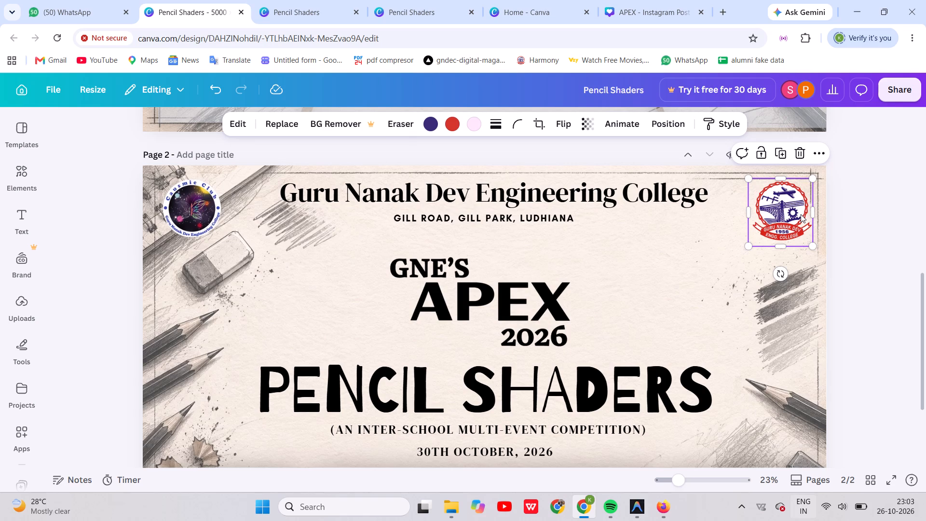
left_click(801, 214)
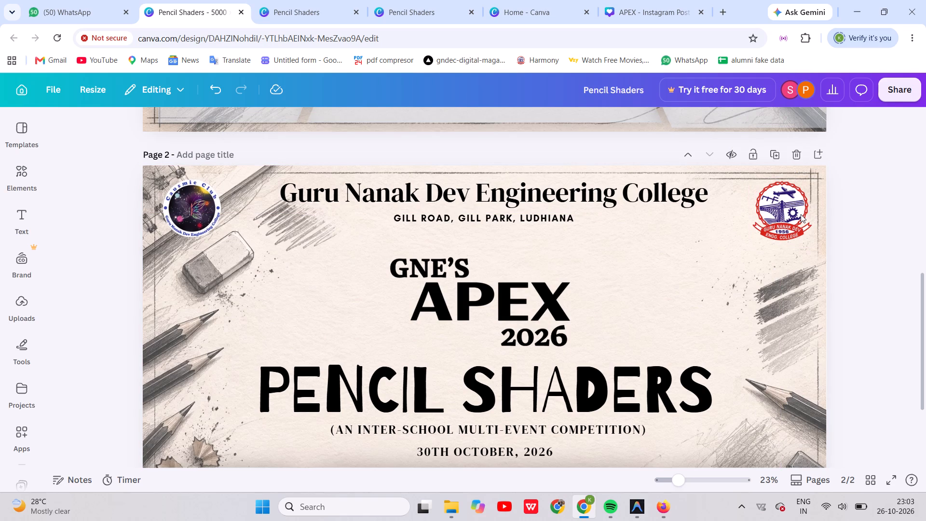
left_click(801, 214)
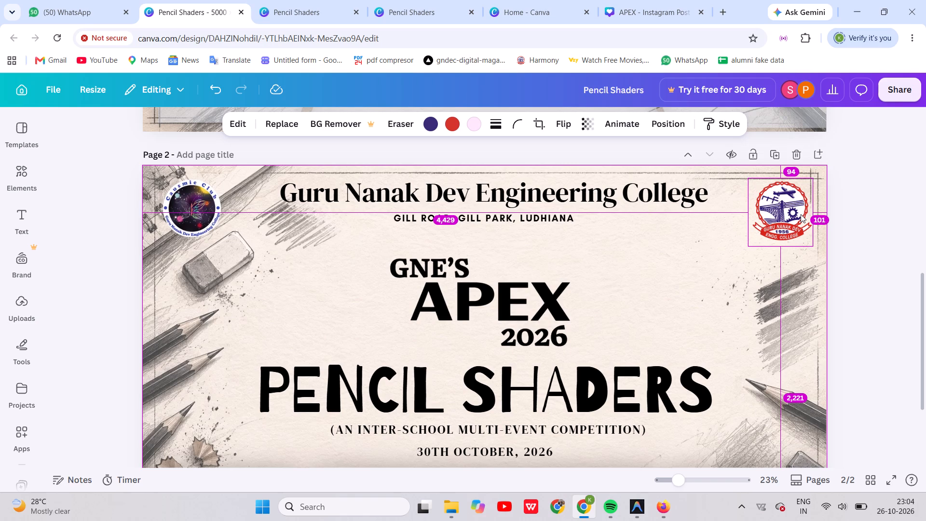
left_click(212, 212)
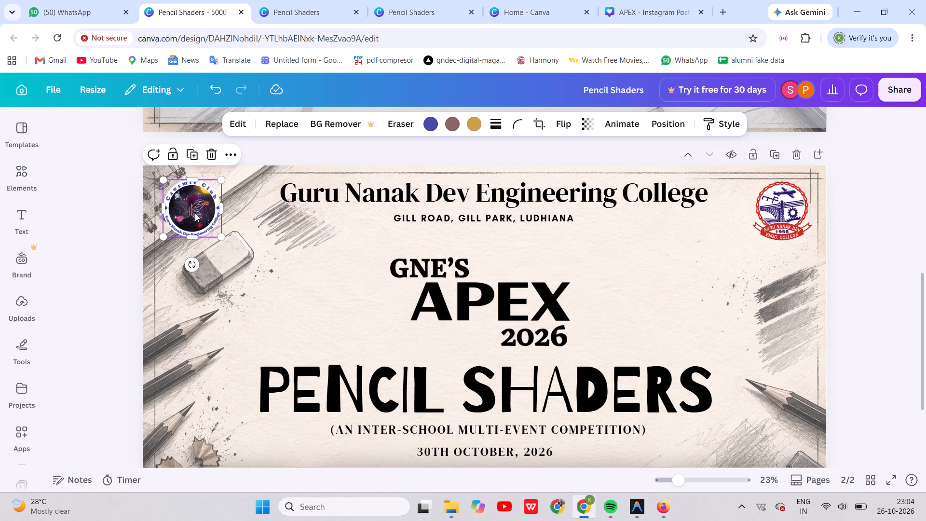
left_click(195, 213, "ctrl+alt")
left_click(195, 213, "ctrl+alt")
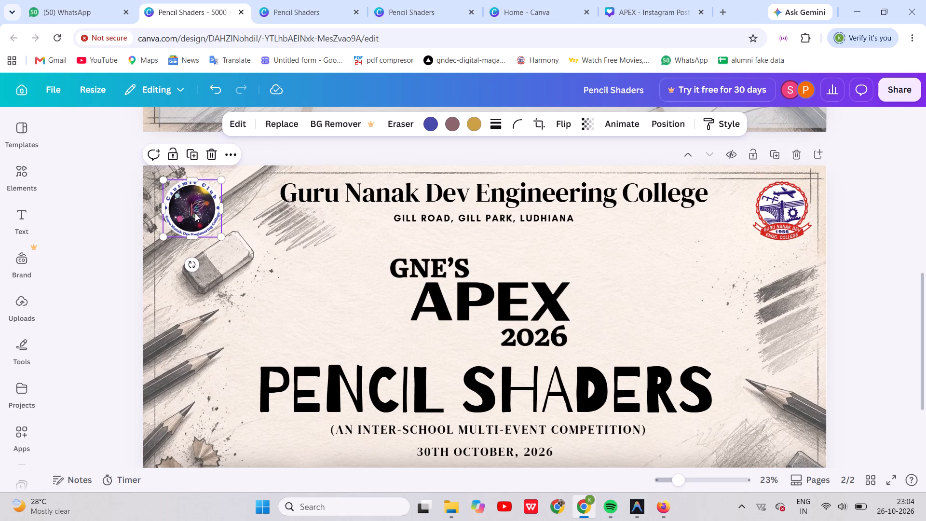
left_click(192, 214)
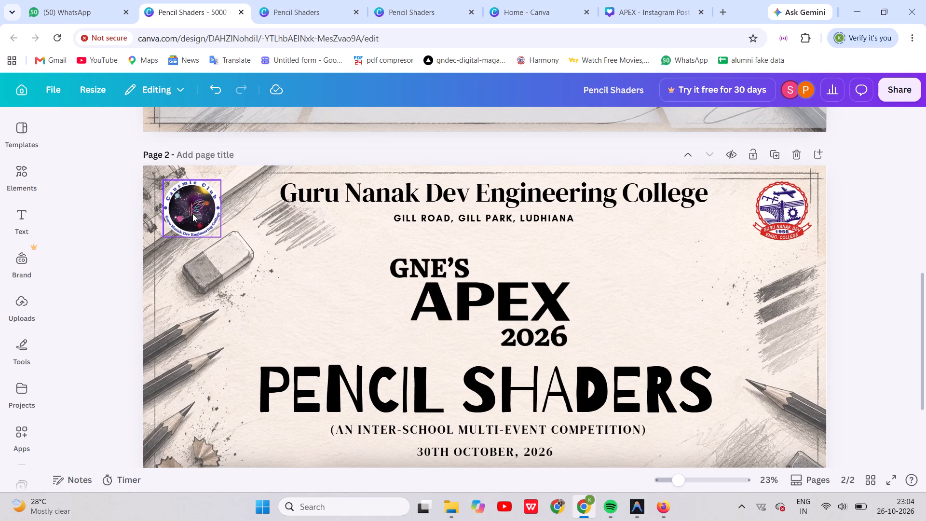
left_click(192, 214, "alt")
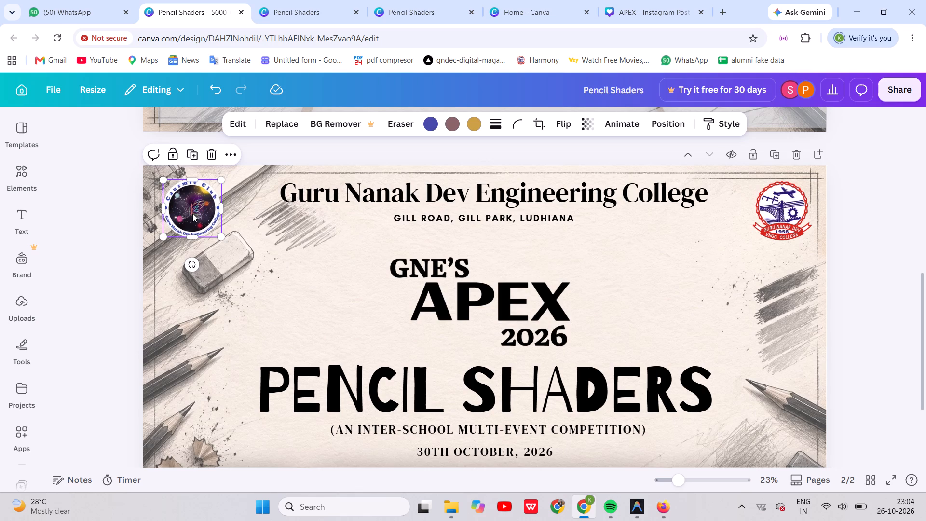
double_click(192, 214)
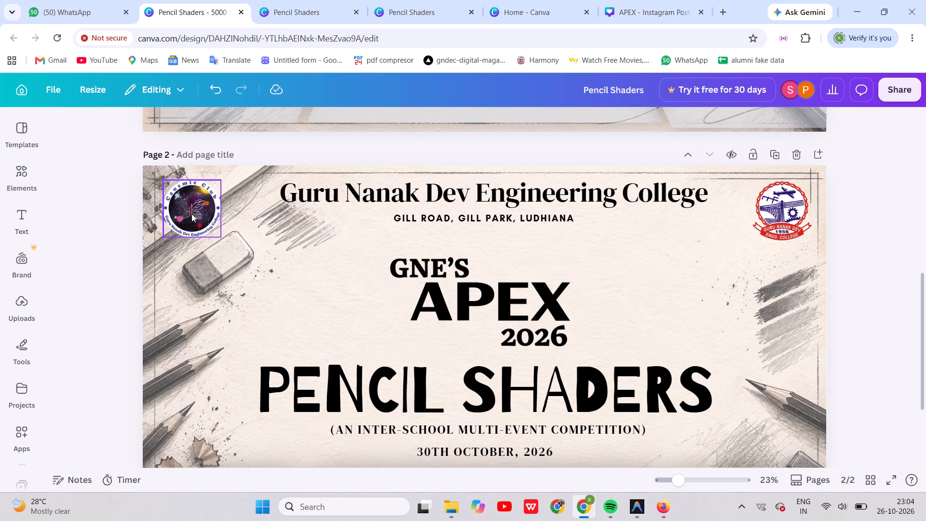
left_click(773, 211)
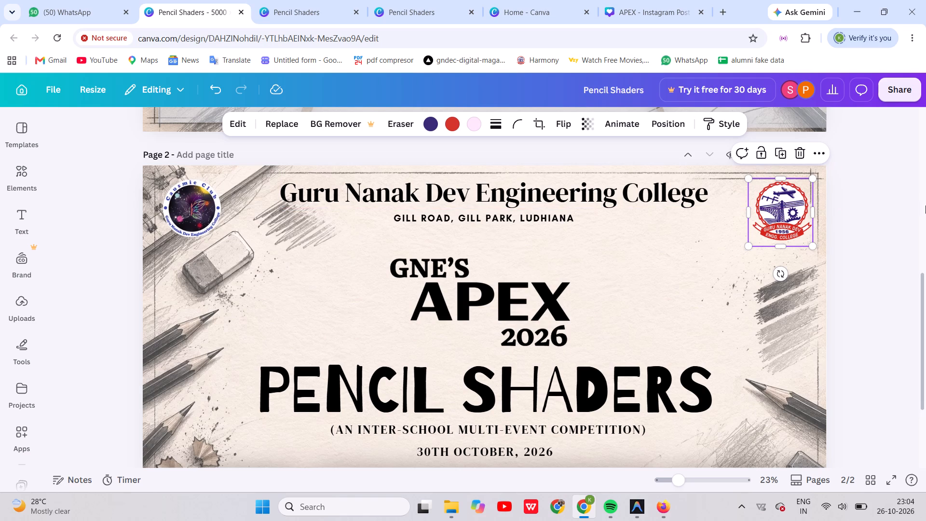
left_click(792, 219)
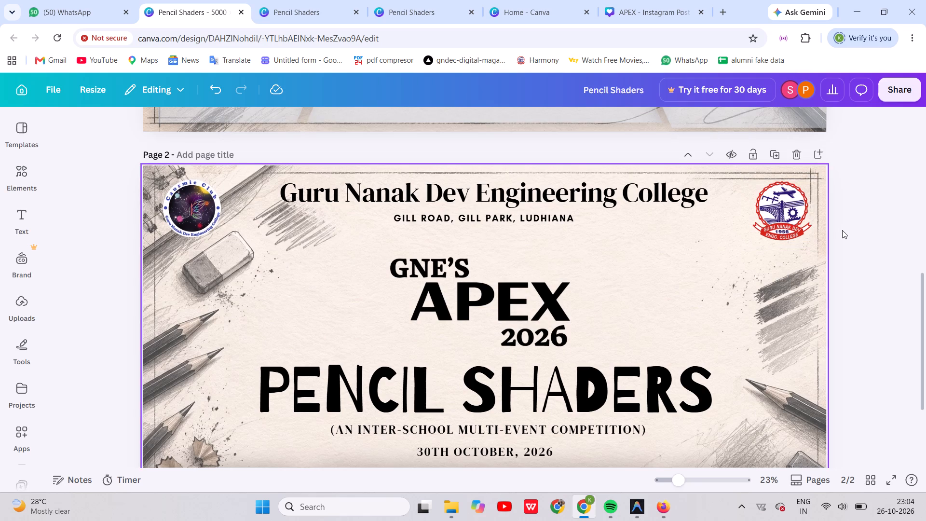
left_click(847, 231)
left_click(786, 221)
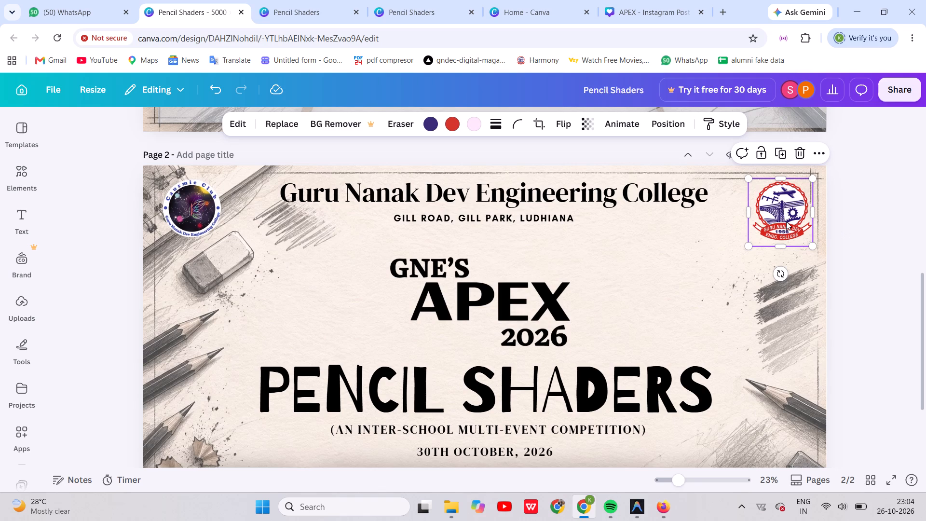
left_click(834, 221)
scroll(662, 223, "up", 5)
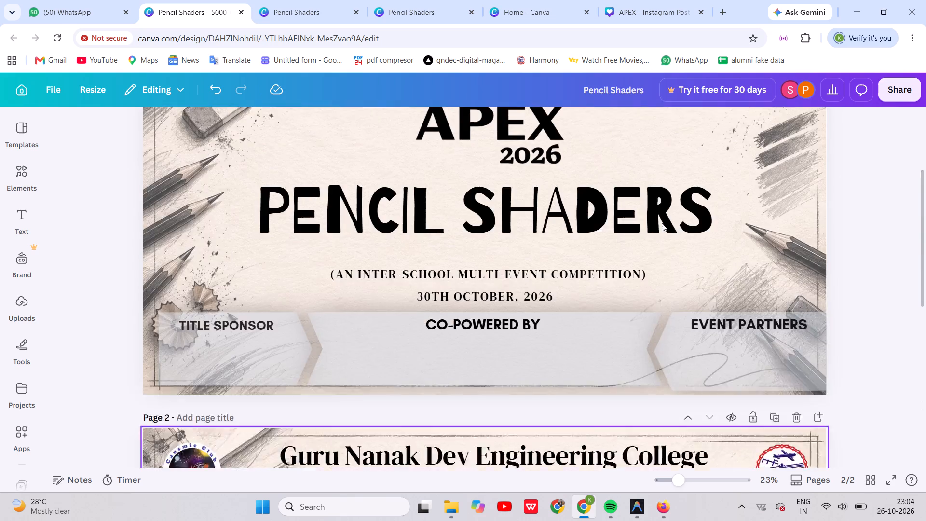
Compare the layouts of pages 1 and 2, examining the vertical spacing of the logo, title and text lines.
scroll(662, 223, "down", 3)
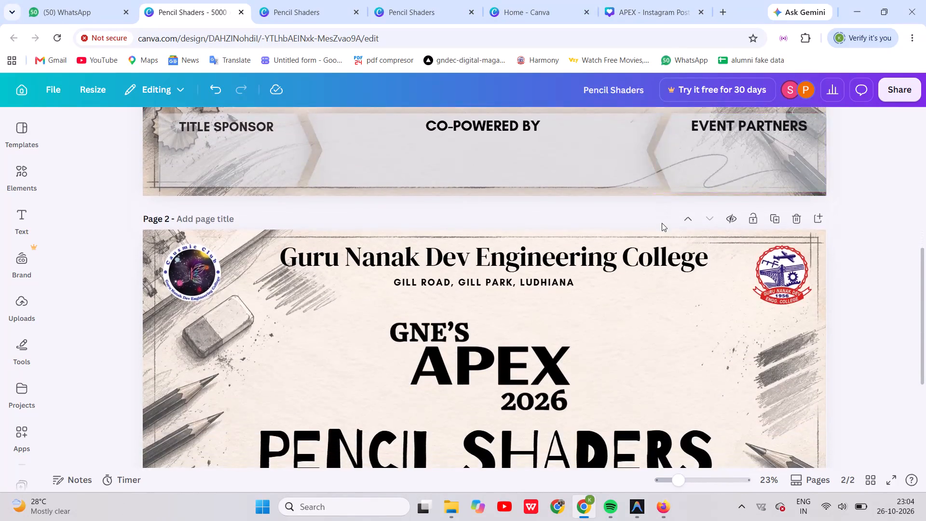
scroll(662, 223, "down", 1)
scroll(462, 197, "down", 1)
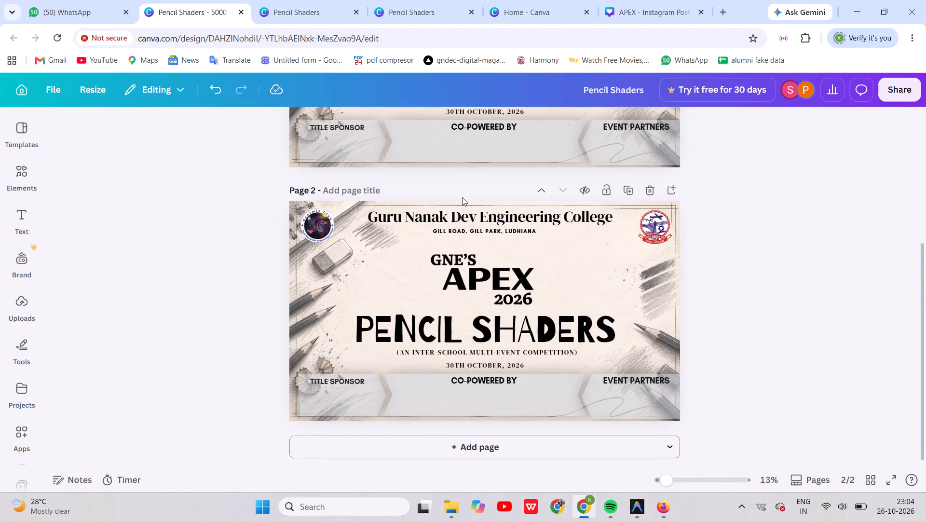
scroll(462, 197, "up", 1)
scroll(462, 197, "down", 1)
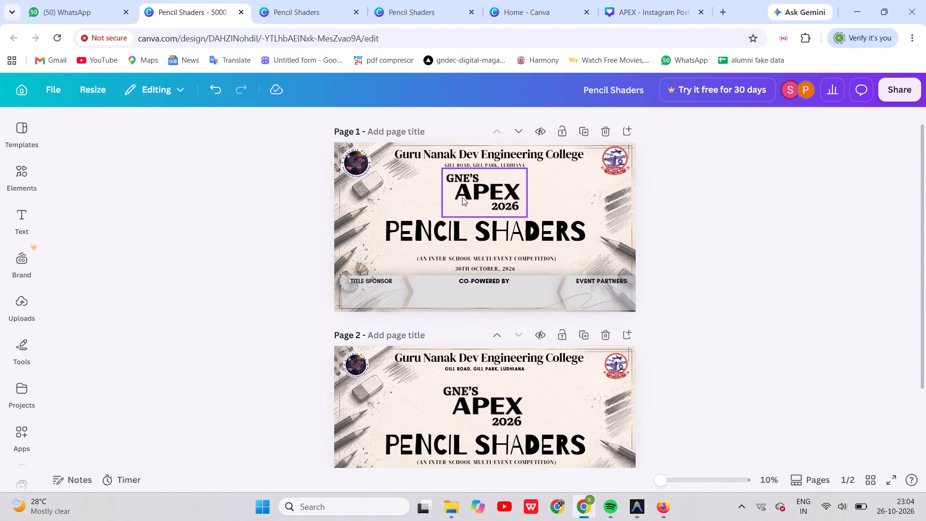
scroll(462, 197, "down", 1)
scroll(483, 293, "down", 3)
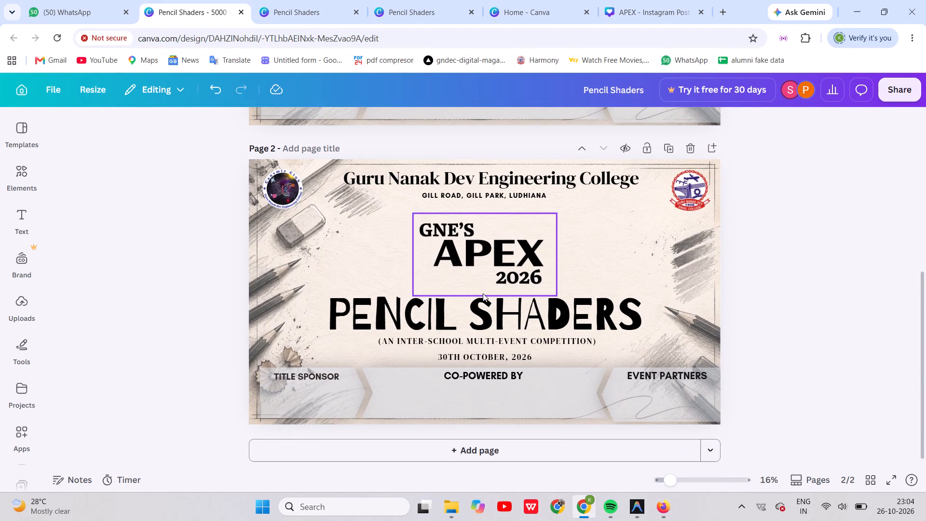
Nudge the PENCIL SHADERS title on page 2 slightly upward, away from the competition subtitle.
left_click(456, 351)
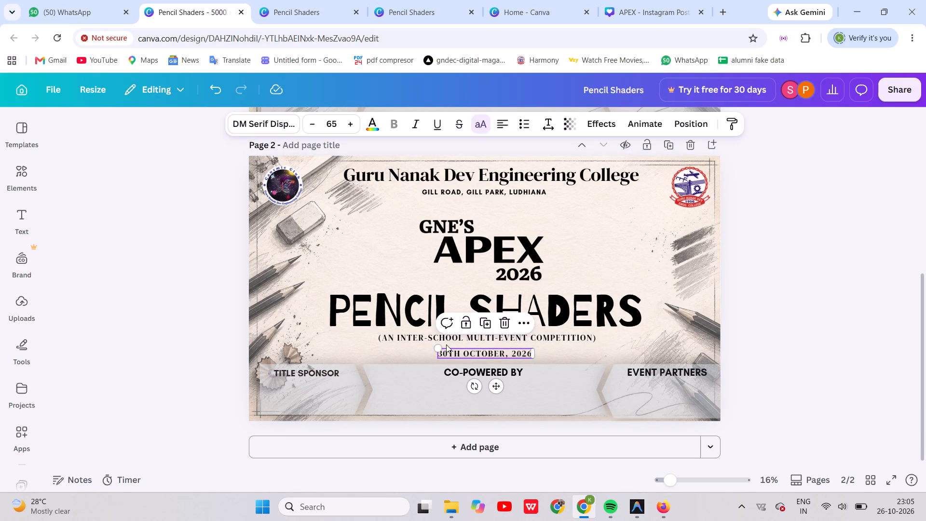
left_click(419, 319)
key("Up")
key("Up")
key("Up")
key("Up")
key("Up")
key("Up")
key("Up")
key("Up")
key("Up")
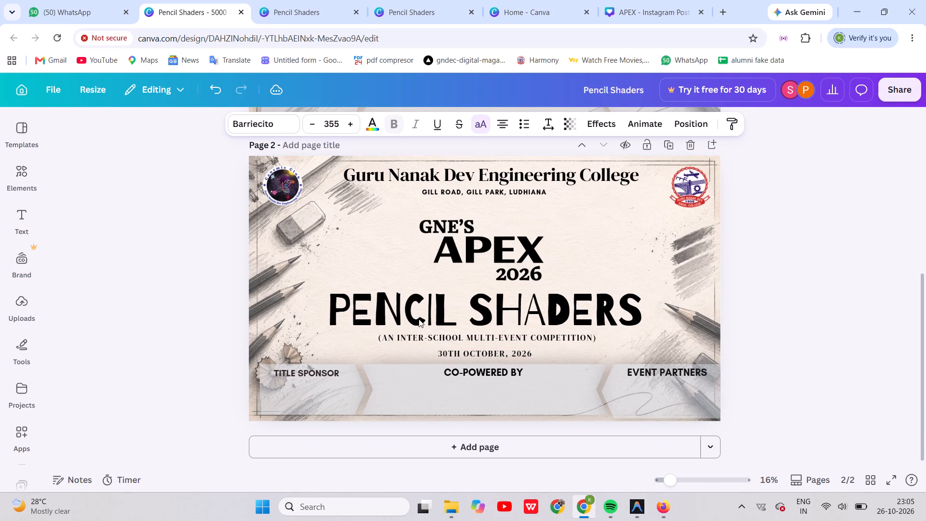
key("Up")
key("Up")
key("Up")
key("Up")
key("Up")
key("Up")
key("Up")
key("Up")
key("Up")
key("Up")
key("Up")
key("Up")
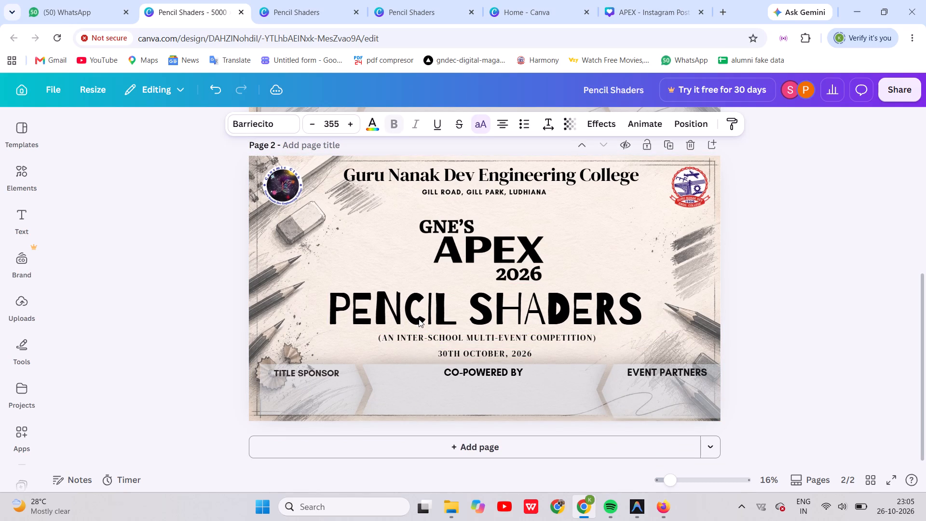
key("Up")
Nudge the GNE'S APEX 2026 logo on page 2 upward to open more space above the PENCIL SHADERS title.
left_click(442, 231)
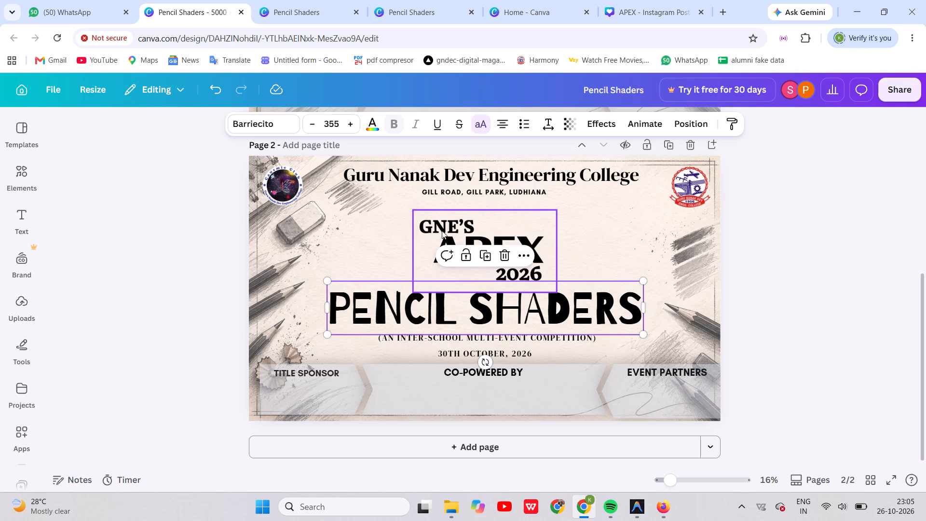
key("Up")
key("Up")
key("Up")
key("Up")
key("Up")
key("Up")
key("Up")
key("Up")
key("Up")
key("Up")
key("Up")
key("Up")
key("Up")
key("Up")
key("Up")
key("Up")
key("Up")
key("Up")
key("Up")
key("Up")
key("Up")
key("Up")
key("Up")
key("Up")
key("Up")
key("Up")
key("Up")
key("Up")
key("Up")
key("Up")
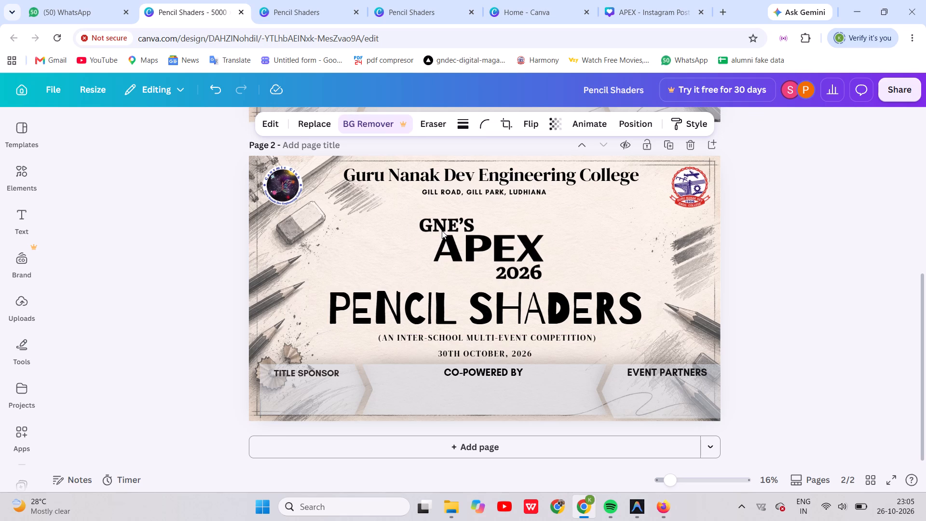
key("Up")
key("Up")
key("Up")
key("Up")
key("Up")
key("Up")
key("Up")
key("Up")
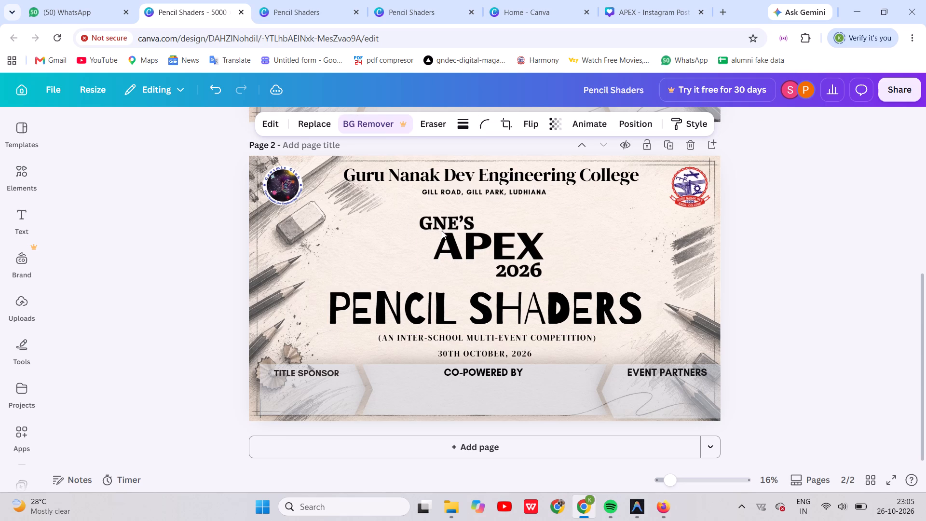
key("Up")
Set the transparency of page 2's PENCIL SHADERS title to 83.
left_click(469, 315)
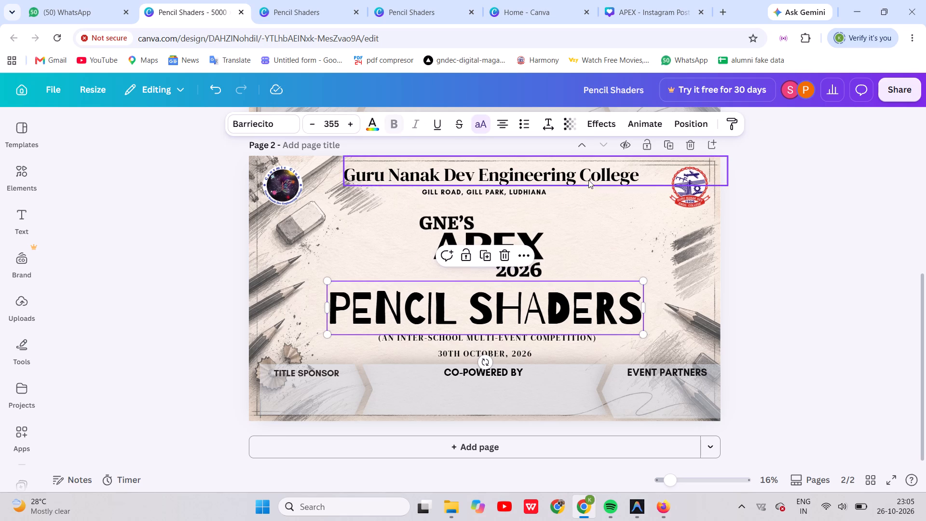
left_click(569, 128)
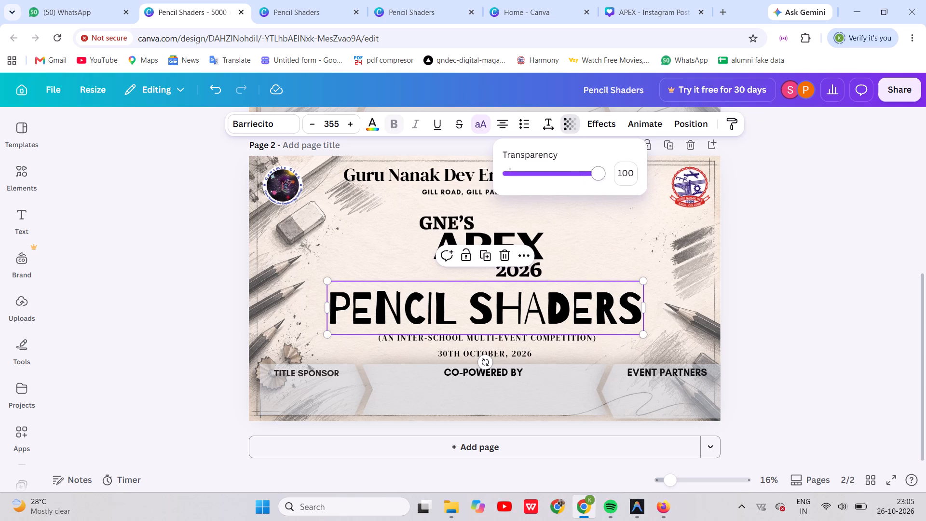
left_click_drag(594, 171, 575, 175)
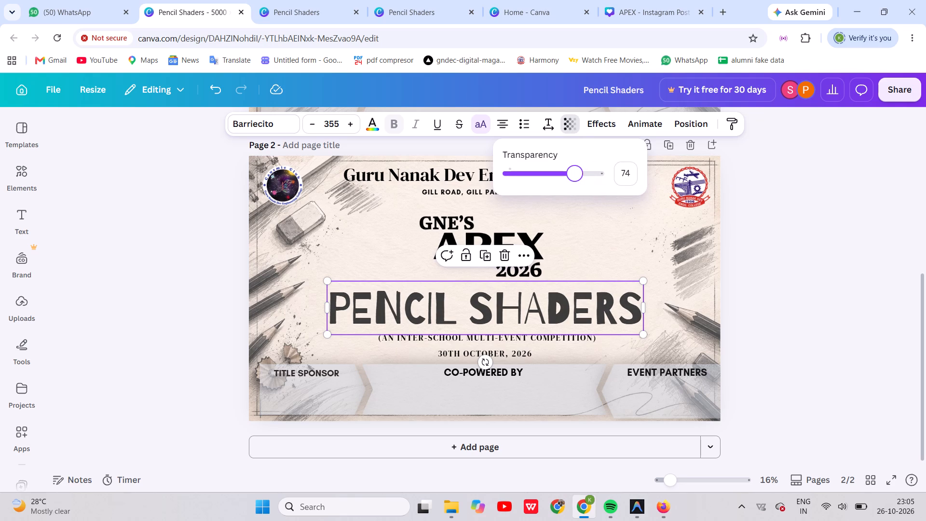
left_click_drag(575, 175, 584, 178)
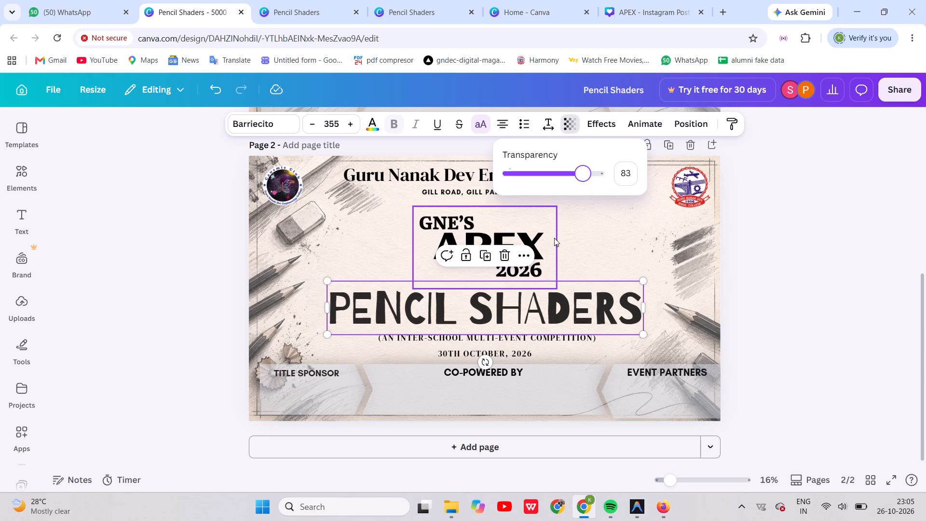
left_click(617, 228)
Lower the transparency value of the Guru Nanak Dev Engineering College heading on page 2 to slightly below 93.
left_click(574, 183)
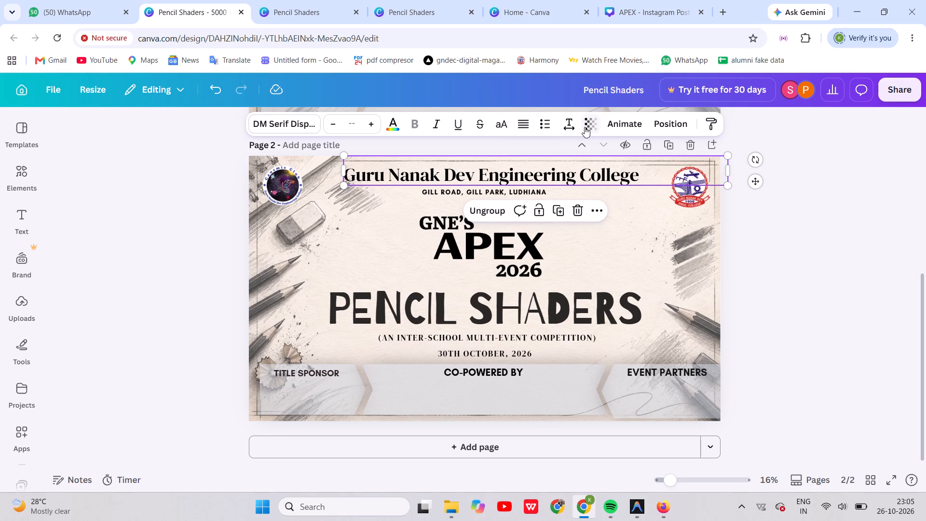
left_click(585, 127)
left_click_drag(619, 171, 613, 172)
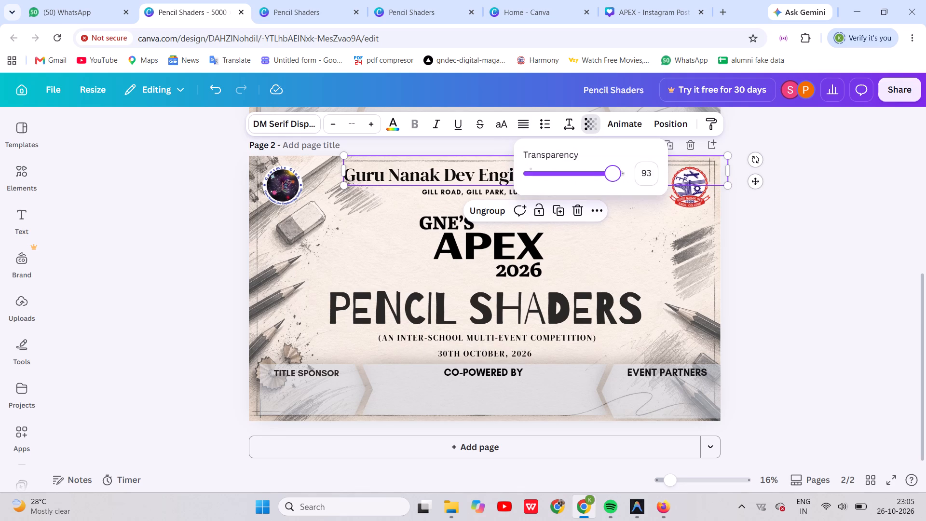
left_click_drag(613, 172, 610, 173)
left_click(631, 215)
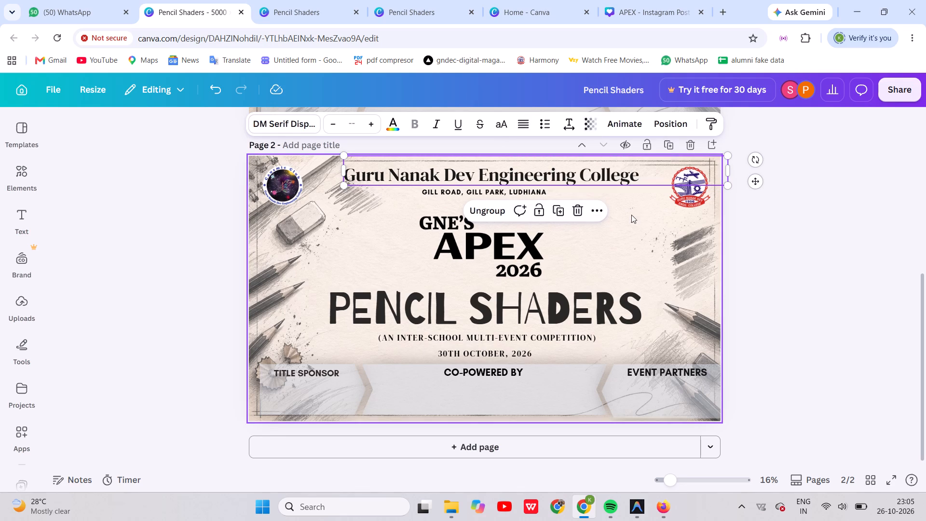
Soften the GILL ROAD, GILL PARK, LUDHIANA address line on page 2 by moderately lowering its transparency value.
left_click(543, 190)
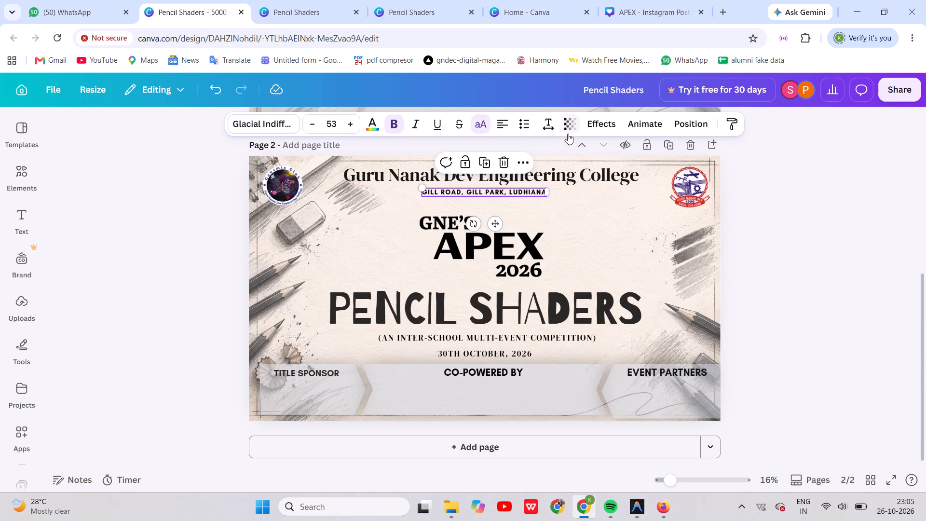
left_click(568, 134)
left_click_drag(594, 173, 580, 172)
left_click(612, 239)
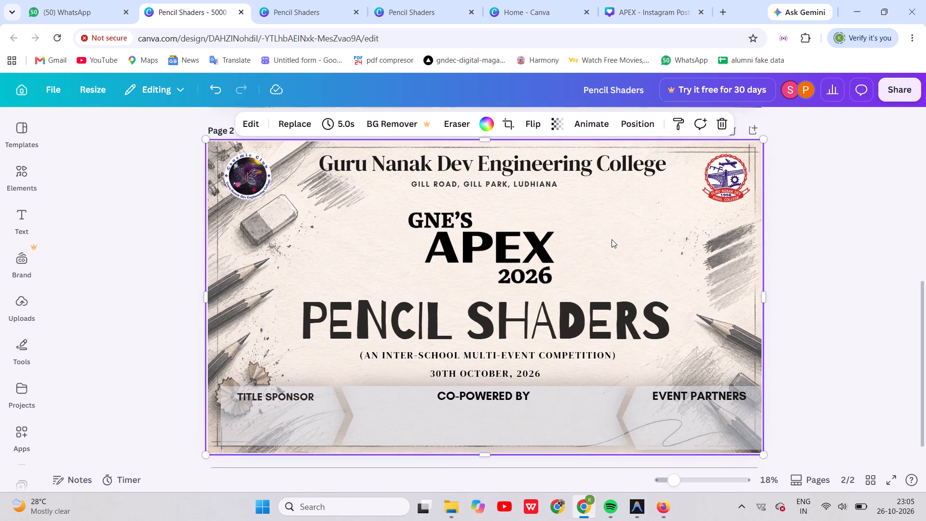
Align the PENCIL SHADERS title to the horizontal centre of page 2.
scroll(559, 329, "down", 1)
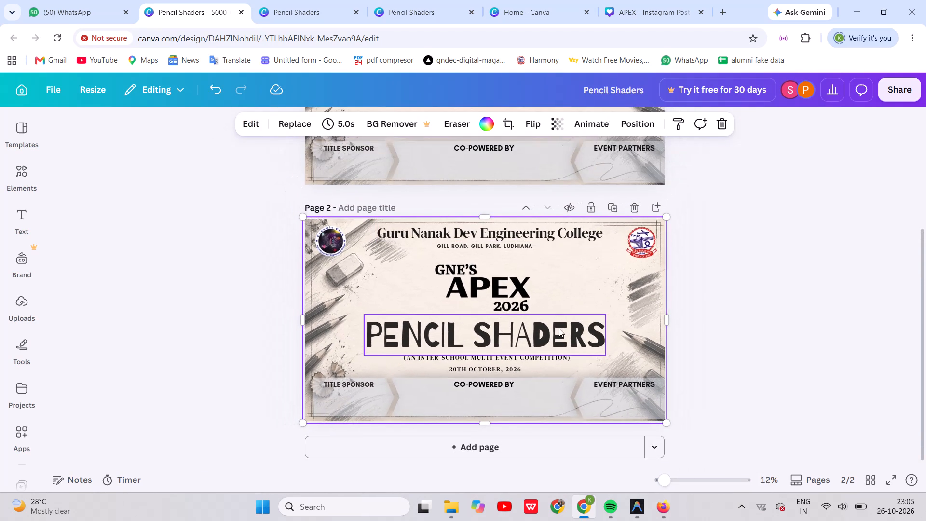
scroll(559, 329, "down", 1)
scroll(559, 329, "up", 1)
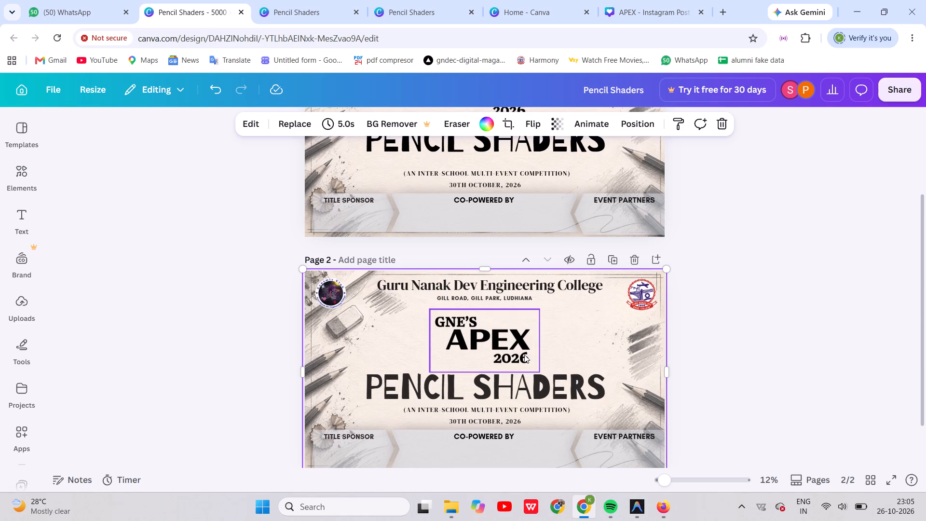
right_click(521, 377)
left_click(604, 292)
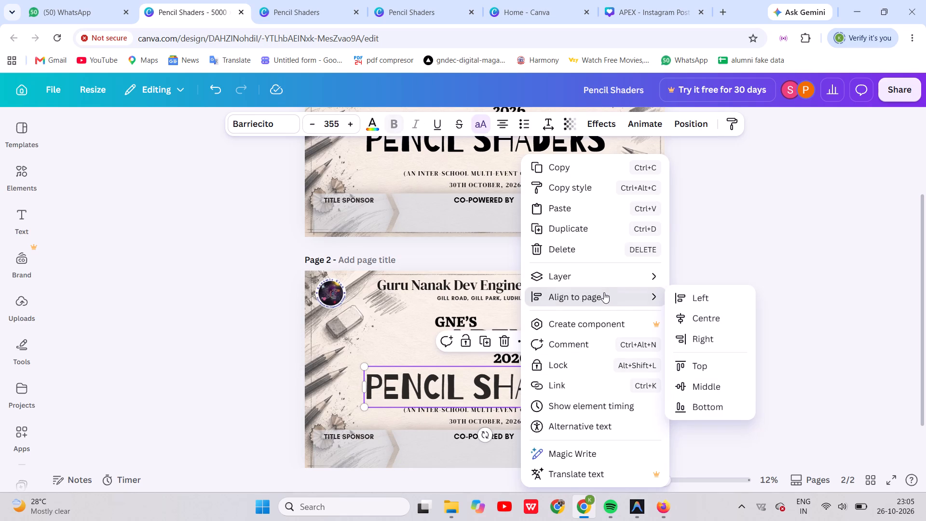
left_click(692, 320)
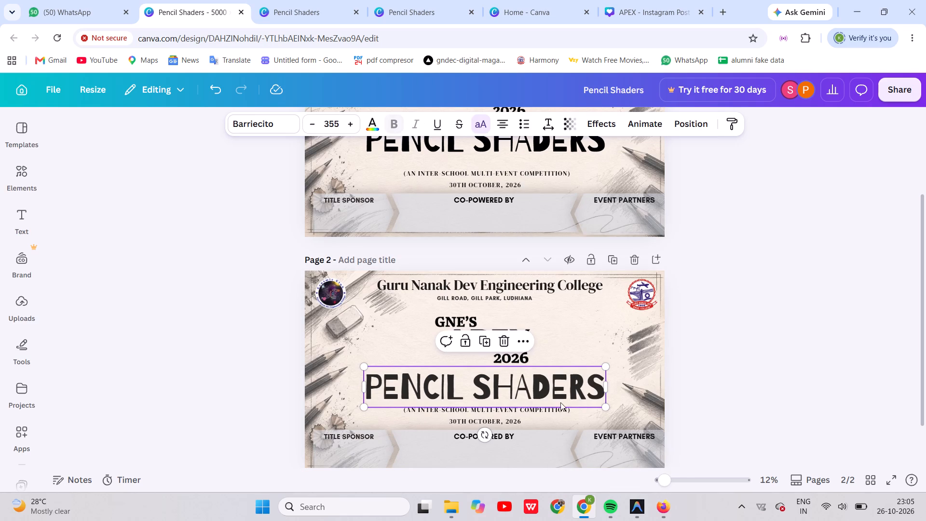
Narrow the inter-school competition subtitle's text box to fit its single line, and centre it horizontally on page 2.
right_click(535, 410)
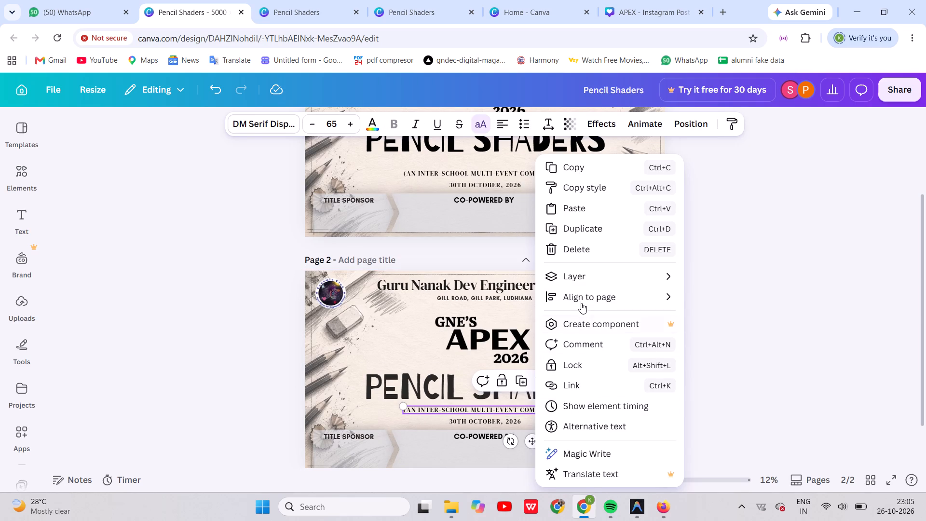
left_click(580, 299)
left_click(704, 320)
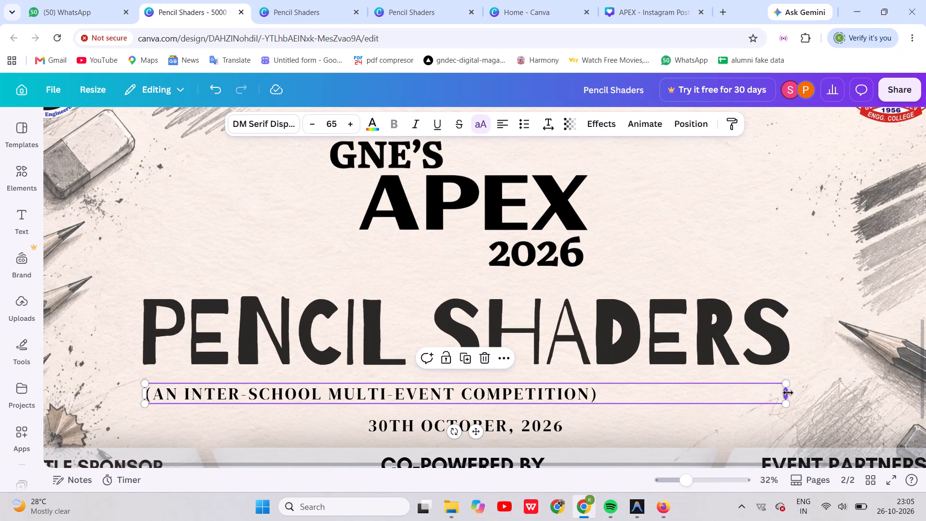
left_click_drag(788, 393, 599, 391)
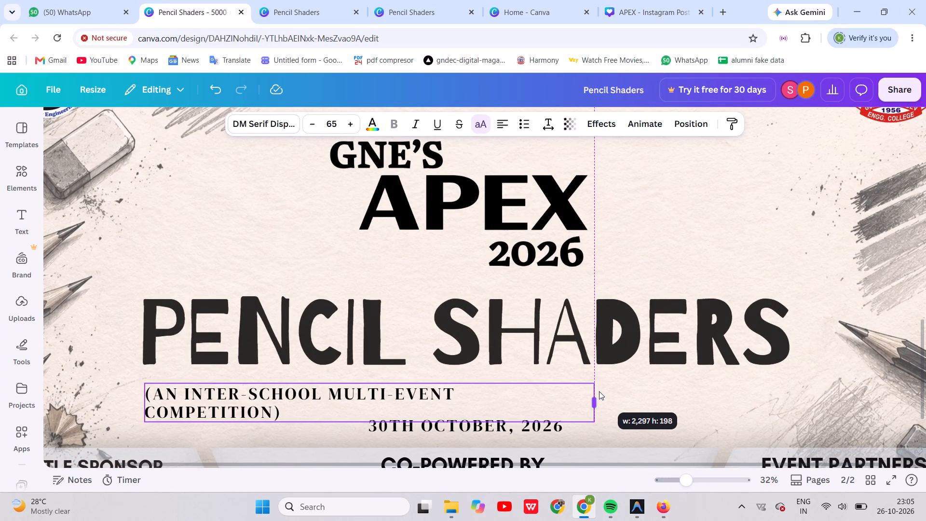
left_click_drag(599, 391, 602, 391)
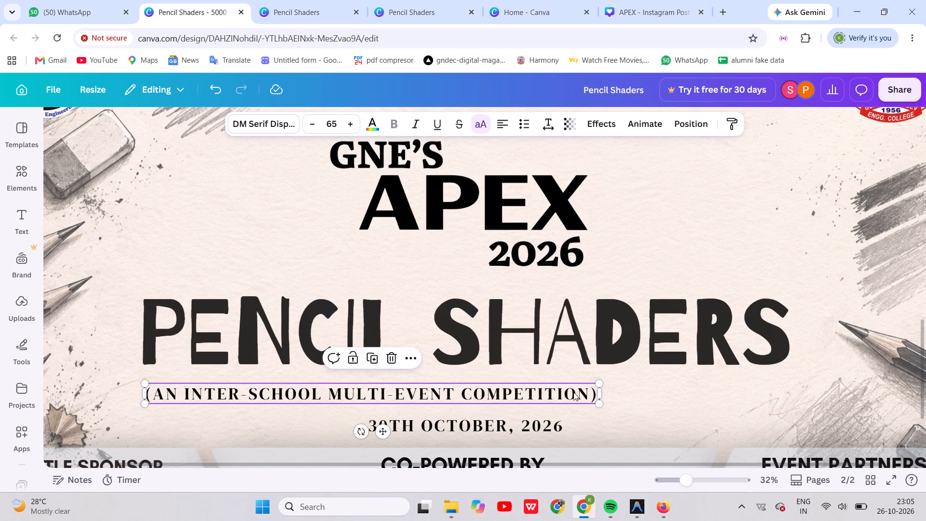
right_click(573, 392)
left_click(656, 297)
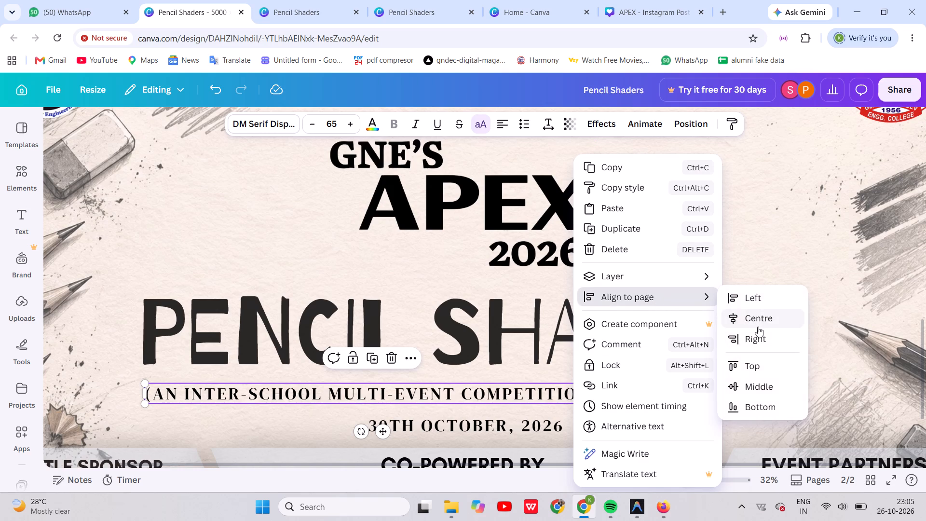
left_click(758, 327)
Align the 30TH OCTOBER, 2026 date line to the horizontal centre of page 2.
right_click(540, 432)
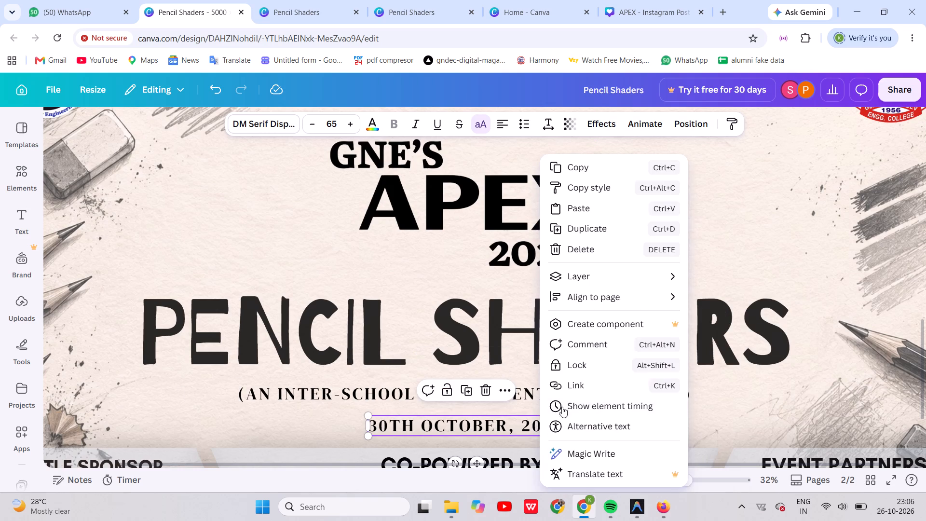
left_click(610, 303)
left_click(706, 314)
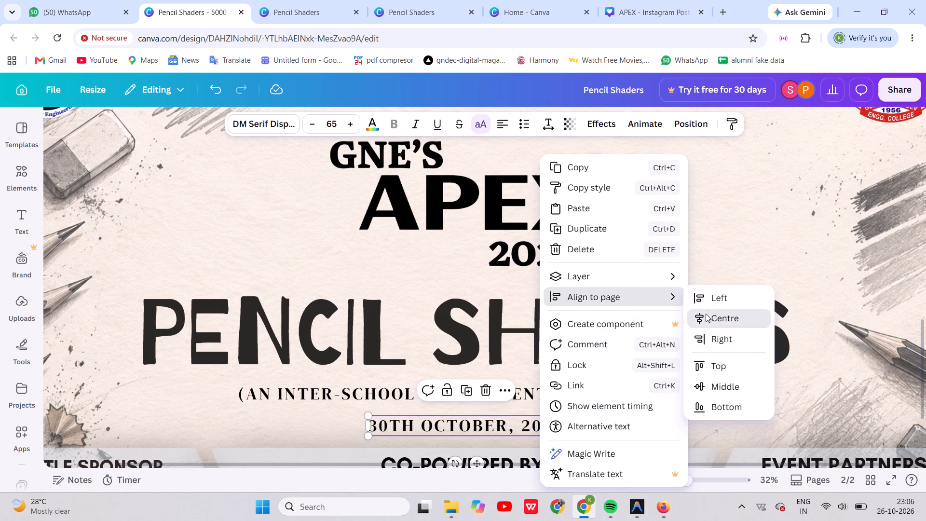
Check whether the GNE'S APEX 2026 logo is horizontally centred on page 2.
scroll(671, 337, "down", 2)
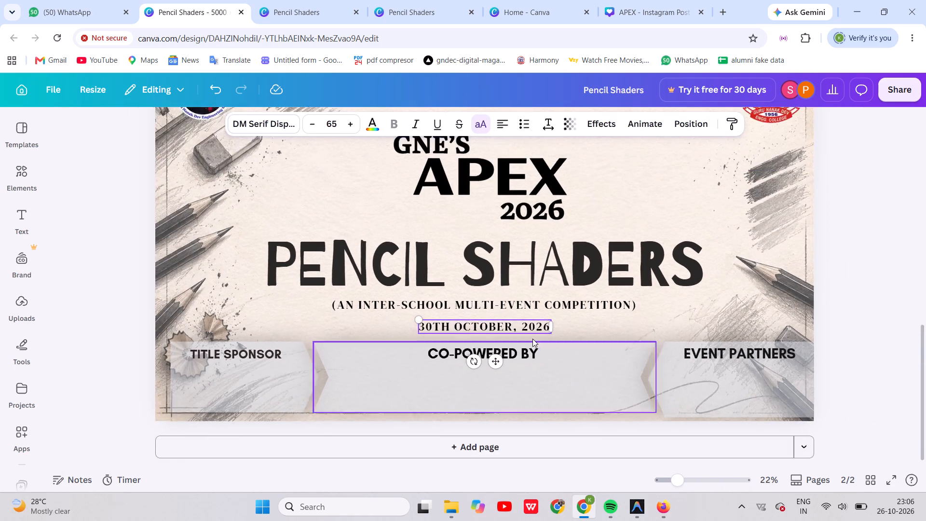
scroll(584, 284, "up", 1)
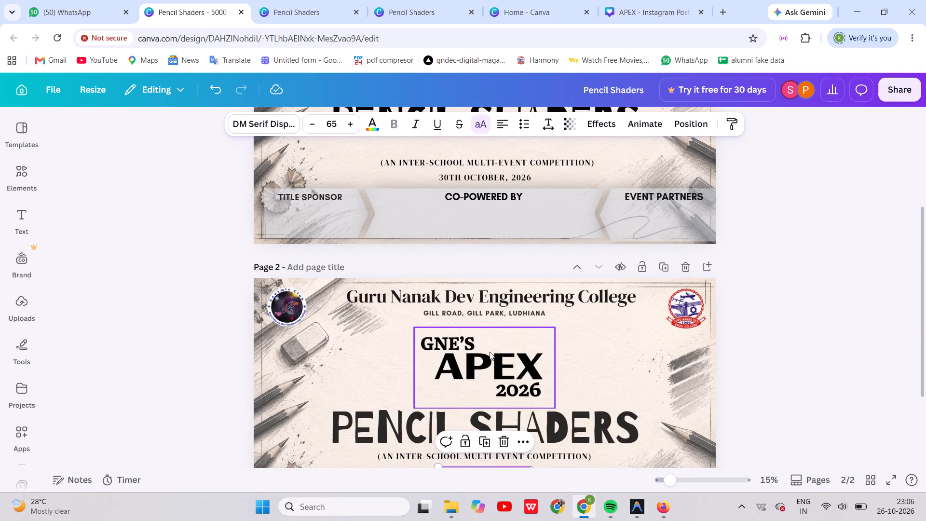
right_click(489, 351)
left_click(541, 228)
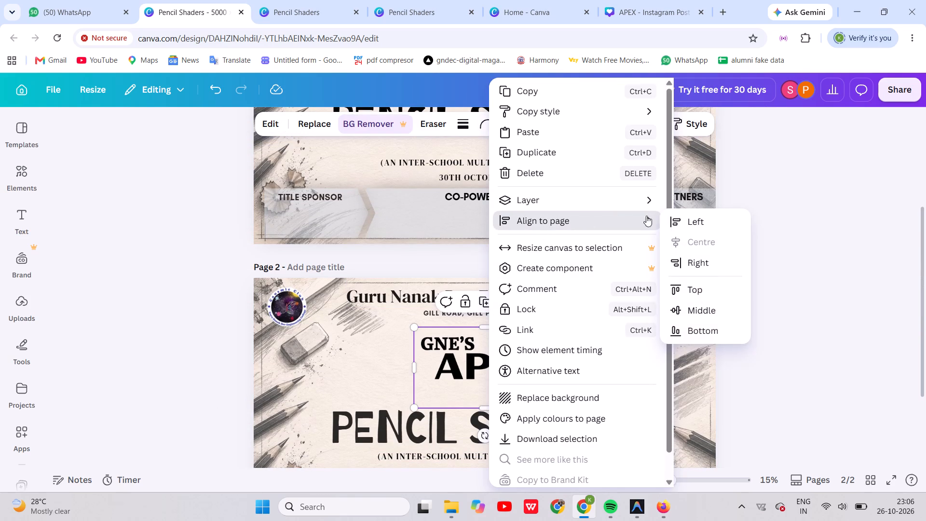
left_click(820, 274)
Narrow the Guru Nanak Dev Engineering College heading's box to about 3,172 wide, fitting its text, and centre it horizontally on page 2.
right_click(620, 296)
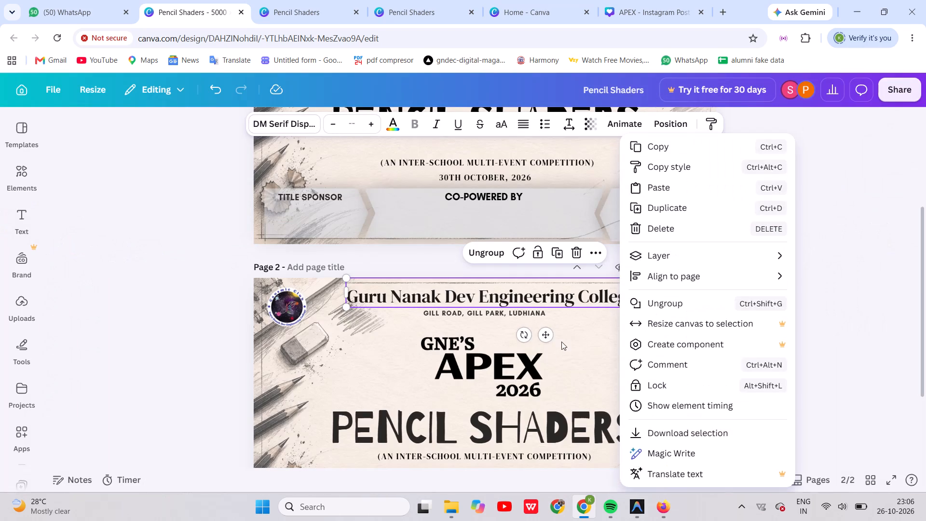
left_click(568, 360)
left_click_drag(722, 290, 639, 301)
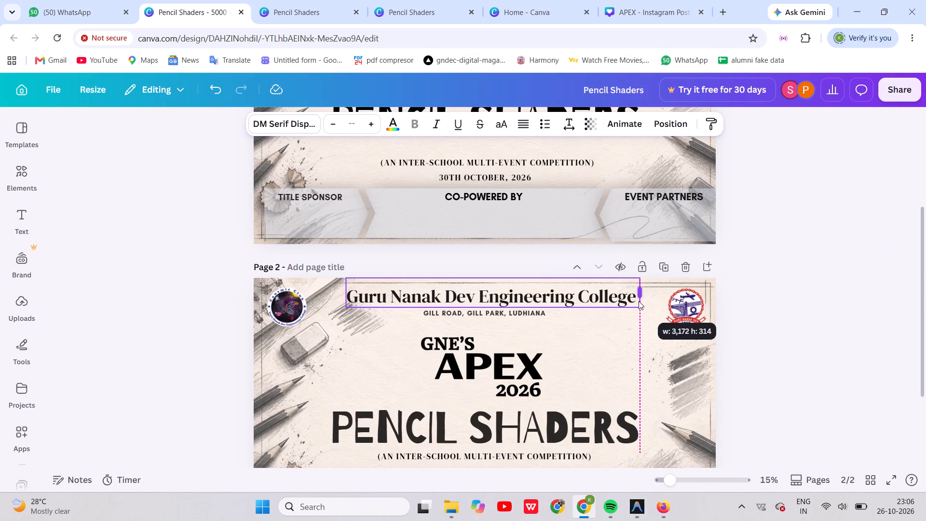
left_click_drag(639, 301, 636, 300)
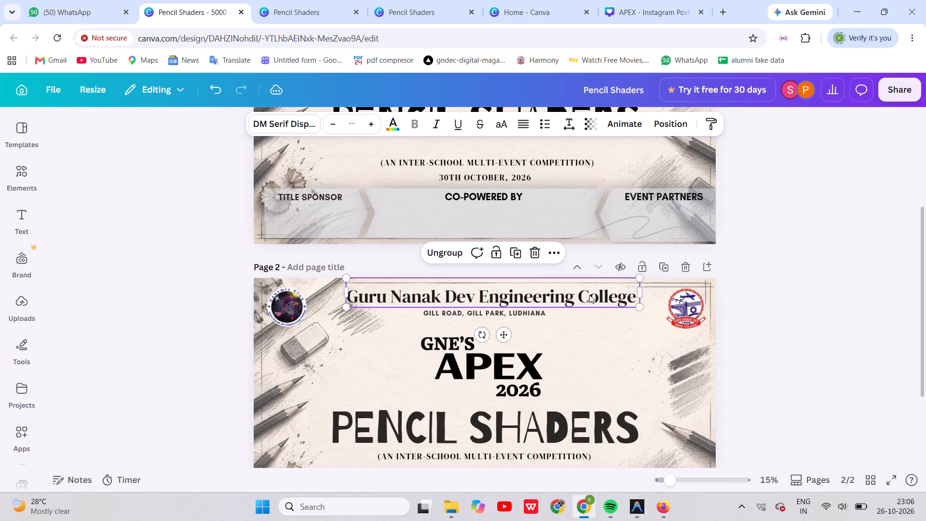
right_click(589, 295)
left_click(643, 274)
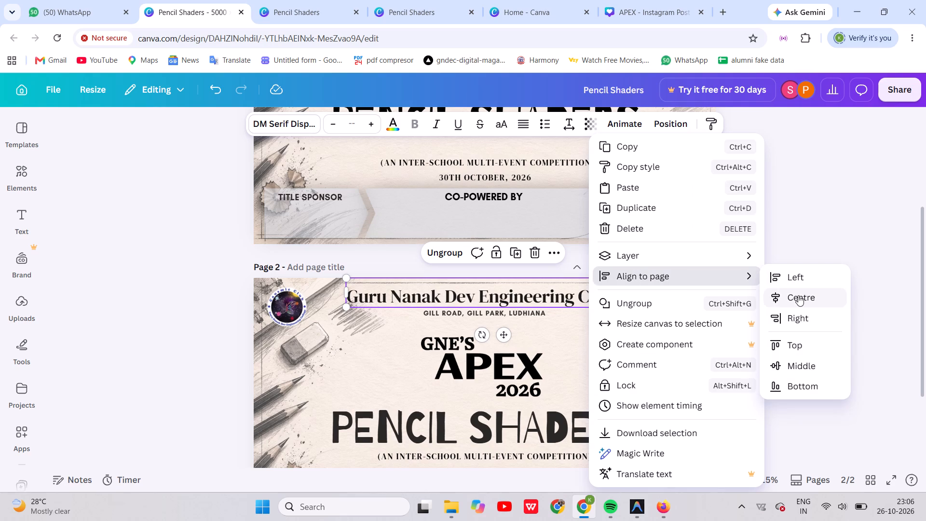
left_click(798, 296)
Align the GILL ROAD, GILL PARK, LUDHIANA address line to the horizontal centre of page 2.
right_click(531, 315)
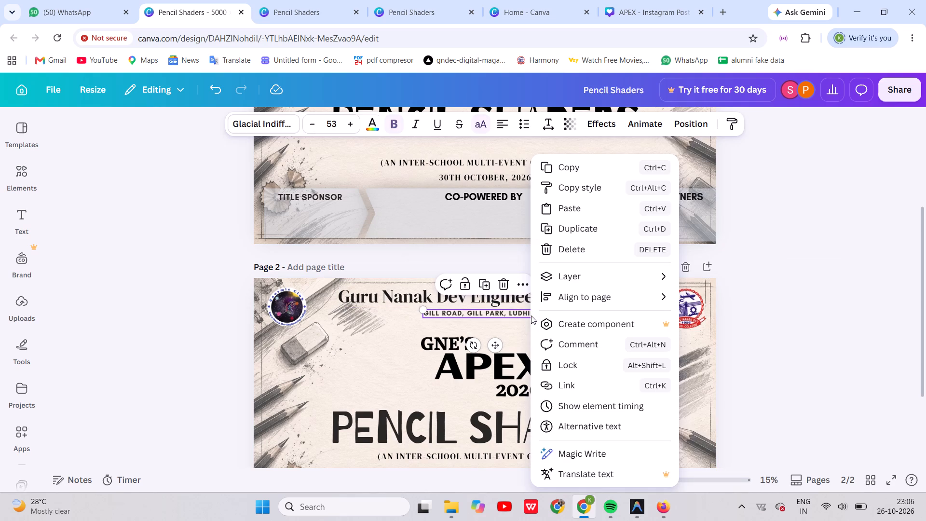
left_click(613, 296)
left_click(696, 320)
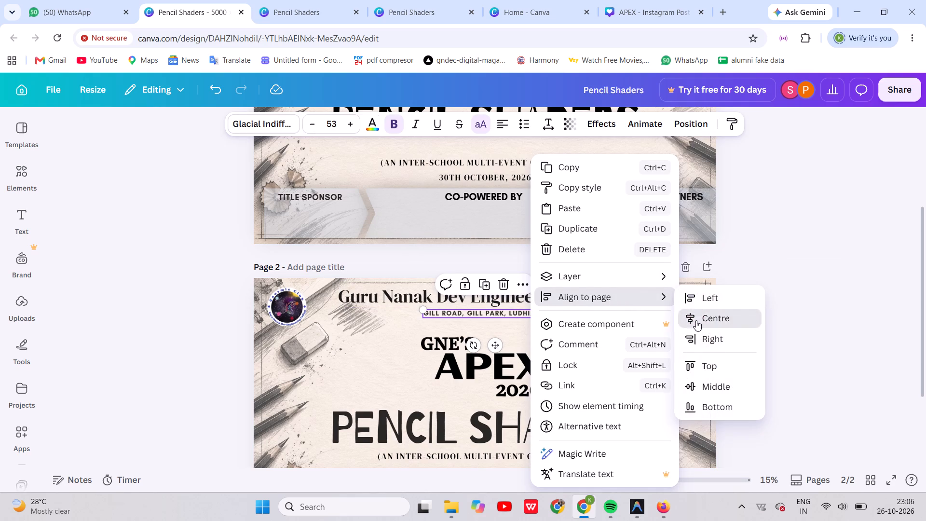
Nudge the red and blue college crest on page 2 slightly left, fine-tuning its side margin to balance the Causmic Club logo.
scroll(749, 335, "right", 4)
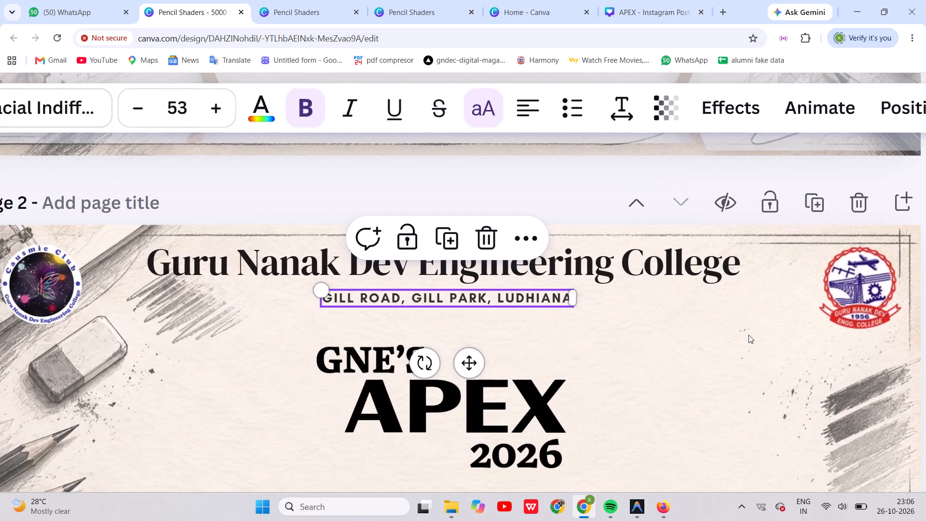
scroll(749, 335, "left", 2)
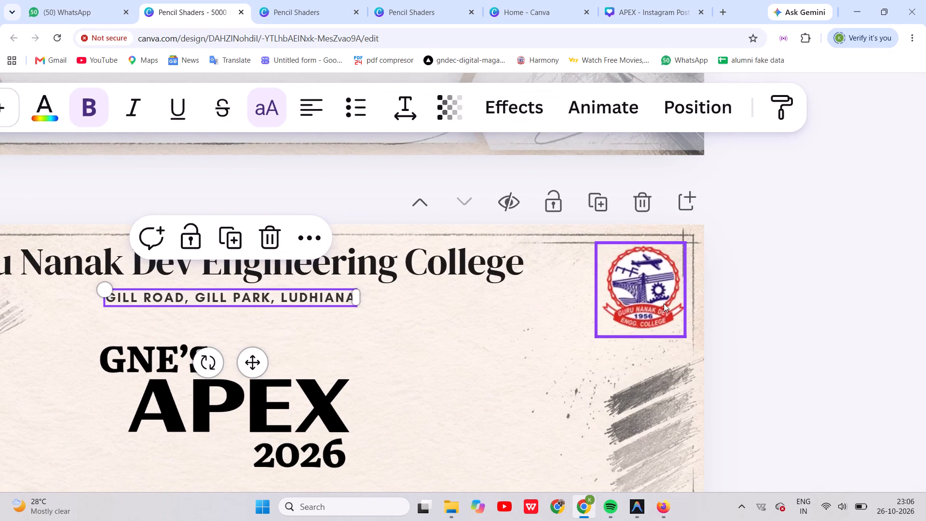
left_click(664, 303)
key("Left")
key("Left")
key("Left")
key("Left")
key("Left")
key("Left")
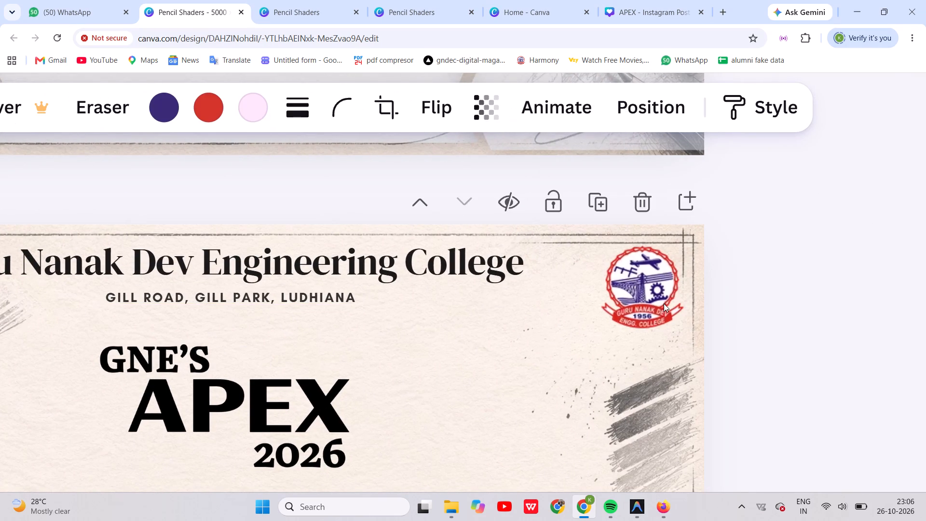
scroll(664, 303, "right", 4)
scroll(664, 303, "left", 2)
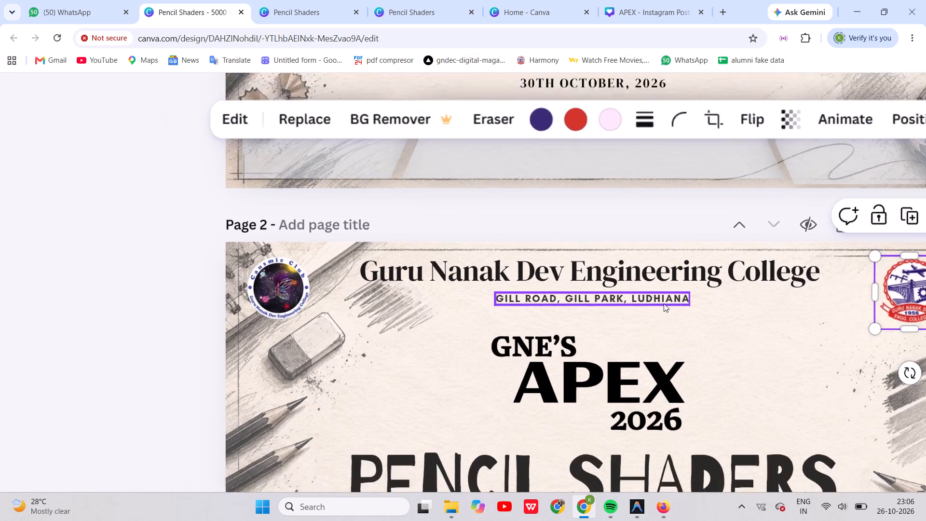
scroll(664, 303, "left", 1)
key("Left")
key("Left")
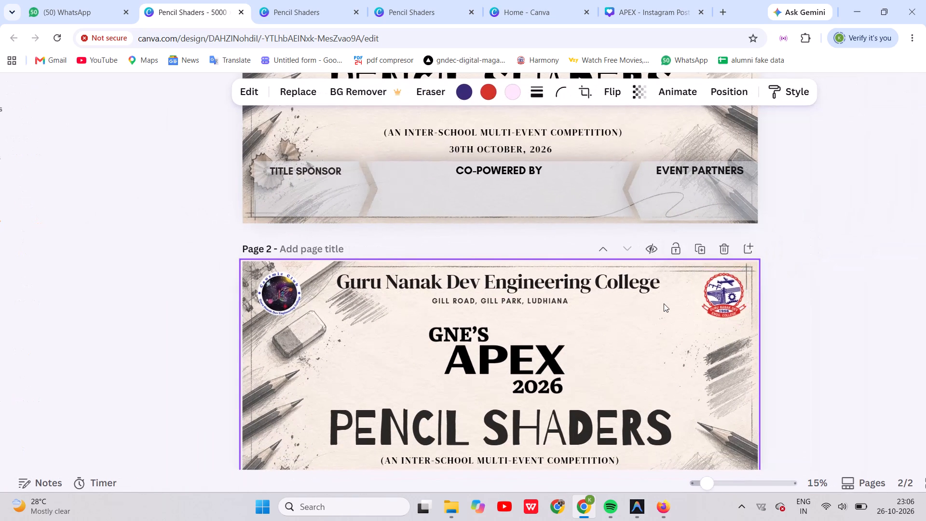
key("Left")
key("Right")
key("Right")
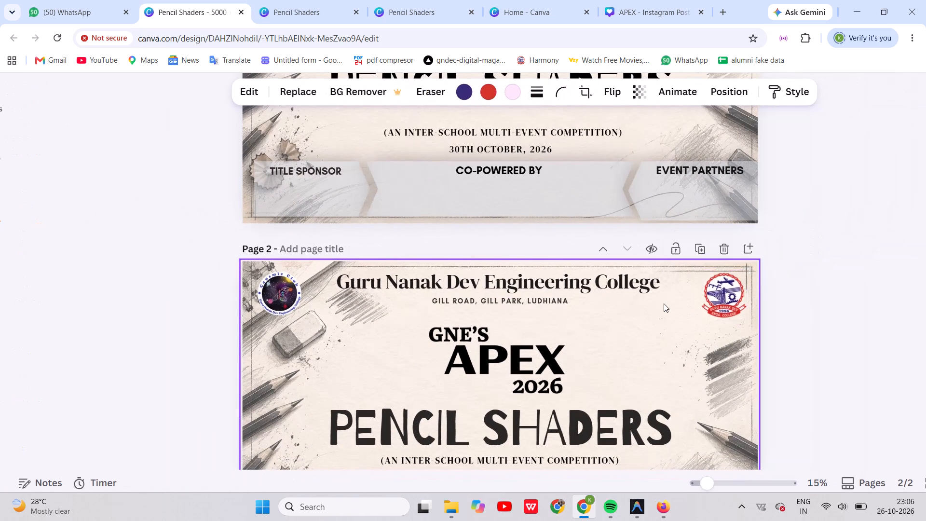
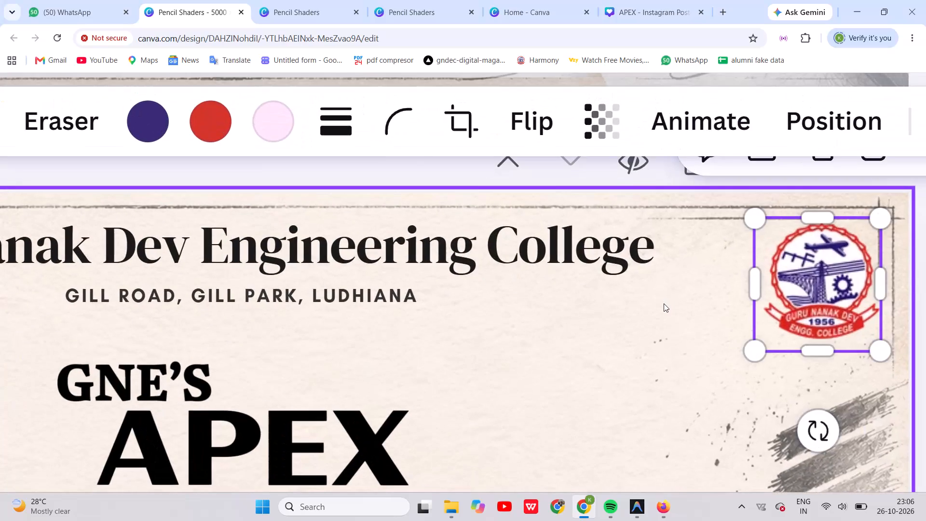
Open the banner's download options and choose only the current page, page 2, for export as a PNG.
scroll(664, 303, "right", 9)
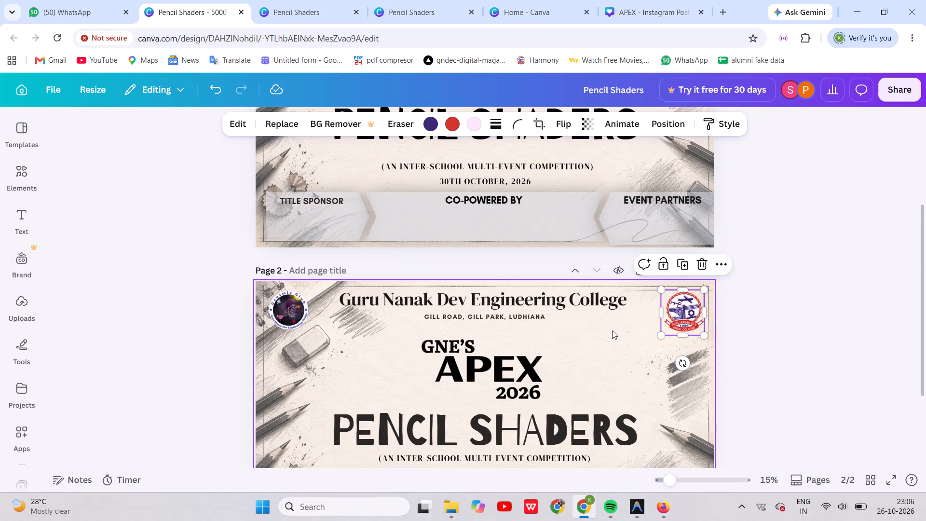
scroll(743, 280, "down", 1)
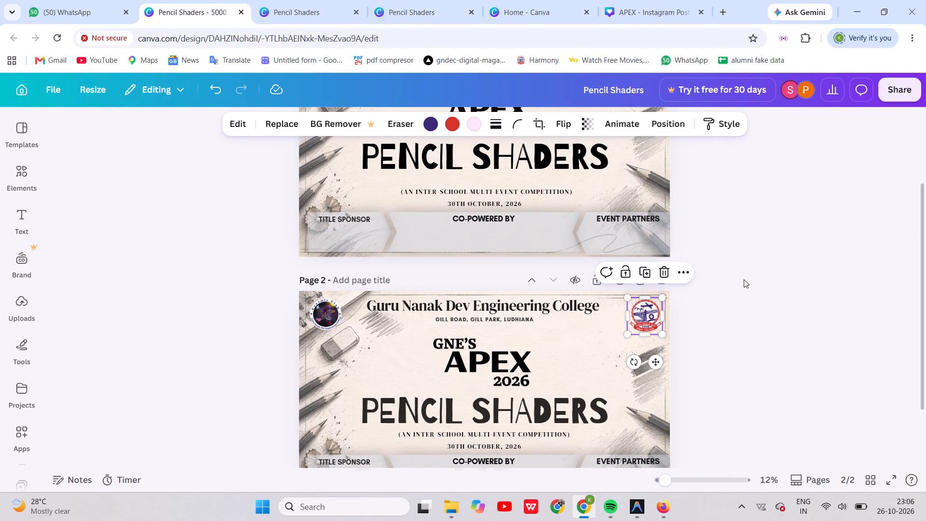
scroll(744, 279, "down", 1)
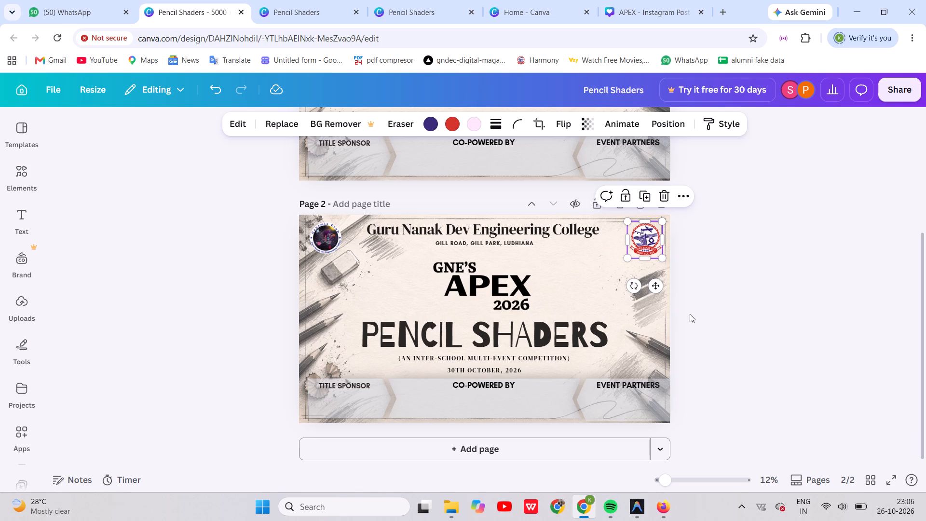
left_click(910, 85)
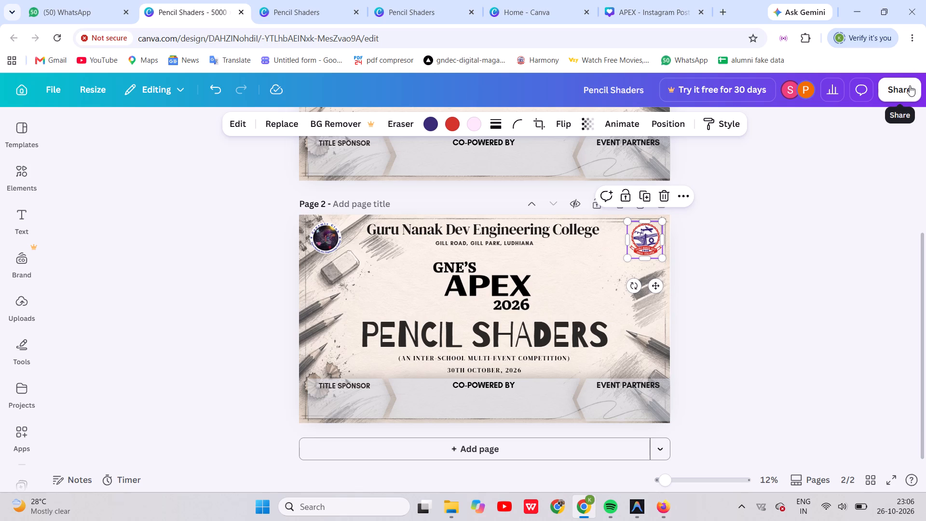
left_click(703, 376)
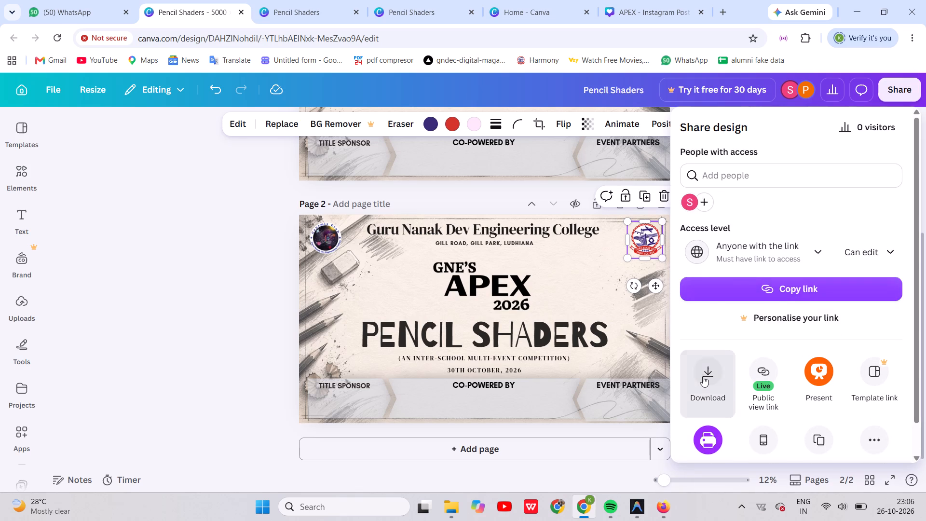
left_click(786, 361)
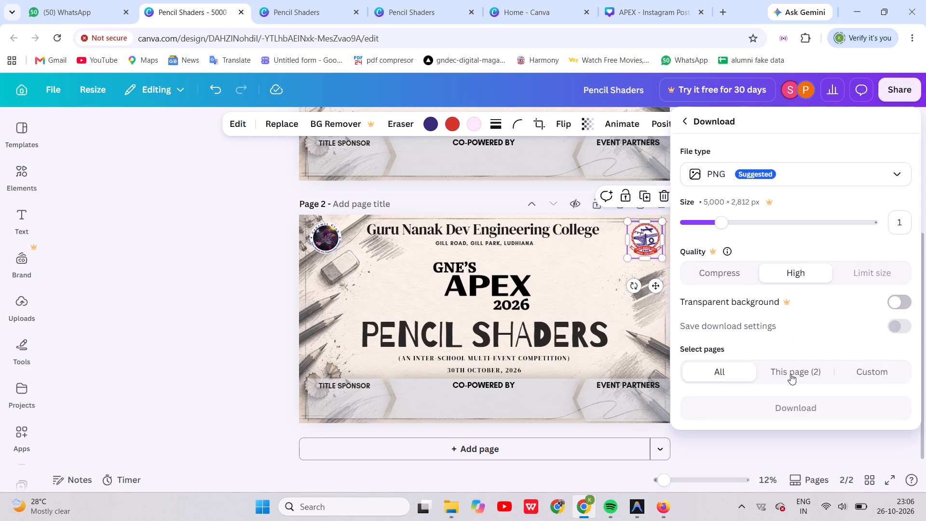
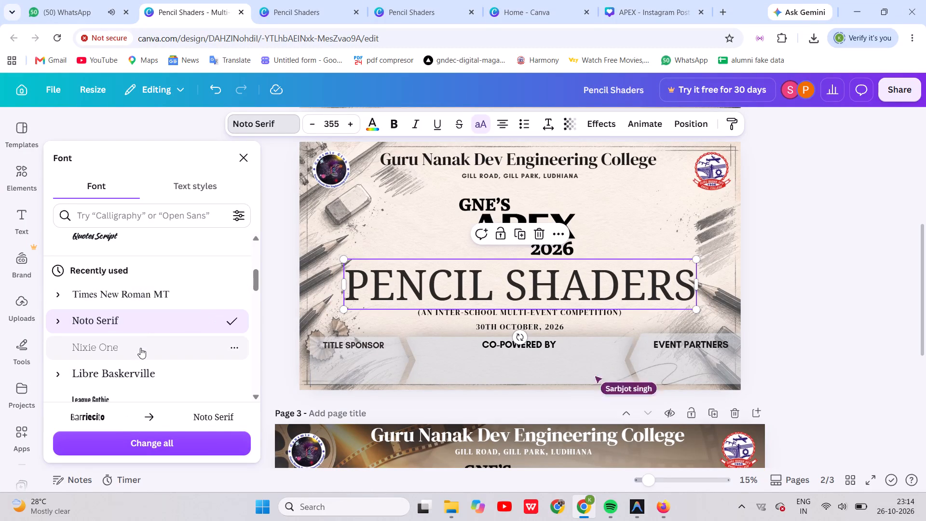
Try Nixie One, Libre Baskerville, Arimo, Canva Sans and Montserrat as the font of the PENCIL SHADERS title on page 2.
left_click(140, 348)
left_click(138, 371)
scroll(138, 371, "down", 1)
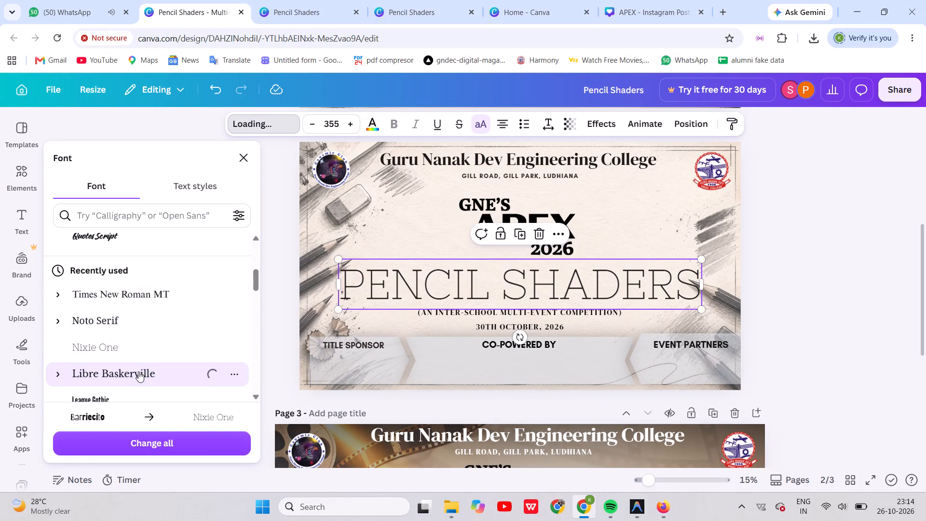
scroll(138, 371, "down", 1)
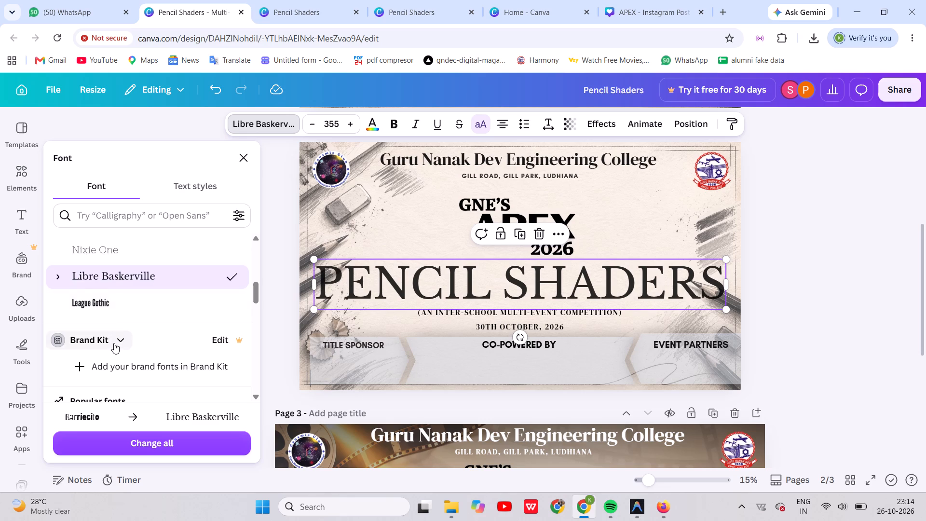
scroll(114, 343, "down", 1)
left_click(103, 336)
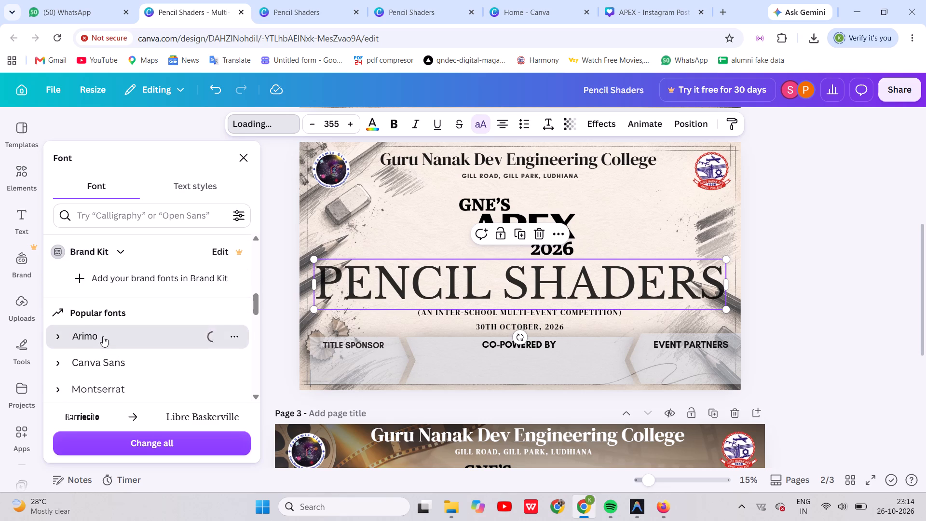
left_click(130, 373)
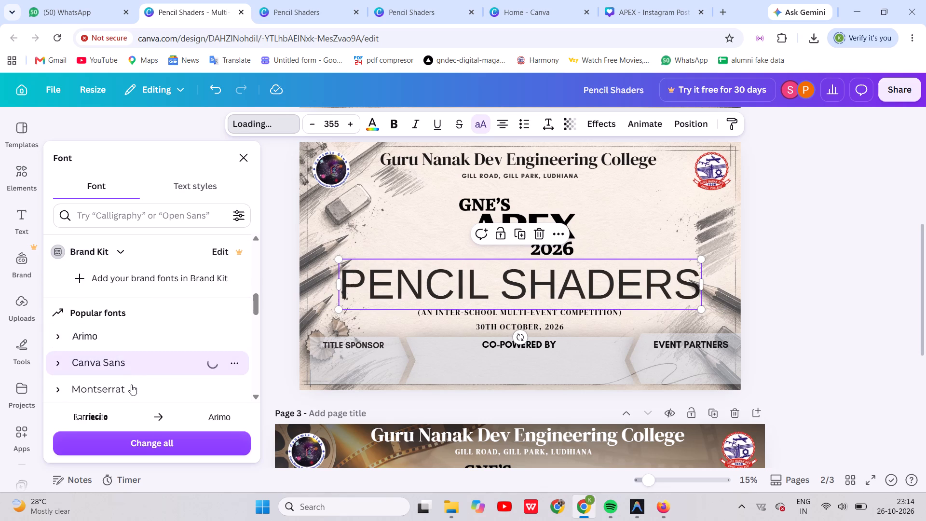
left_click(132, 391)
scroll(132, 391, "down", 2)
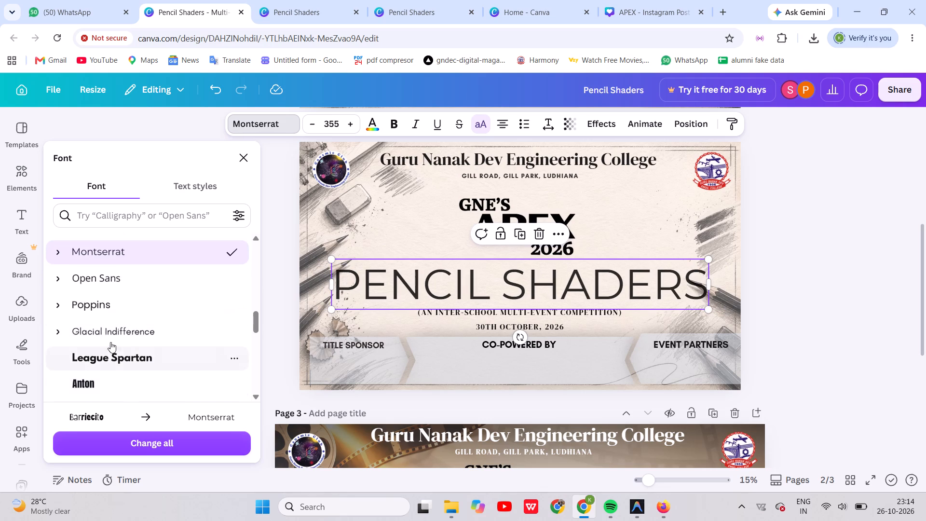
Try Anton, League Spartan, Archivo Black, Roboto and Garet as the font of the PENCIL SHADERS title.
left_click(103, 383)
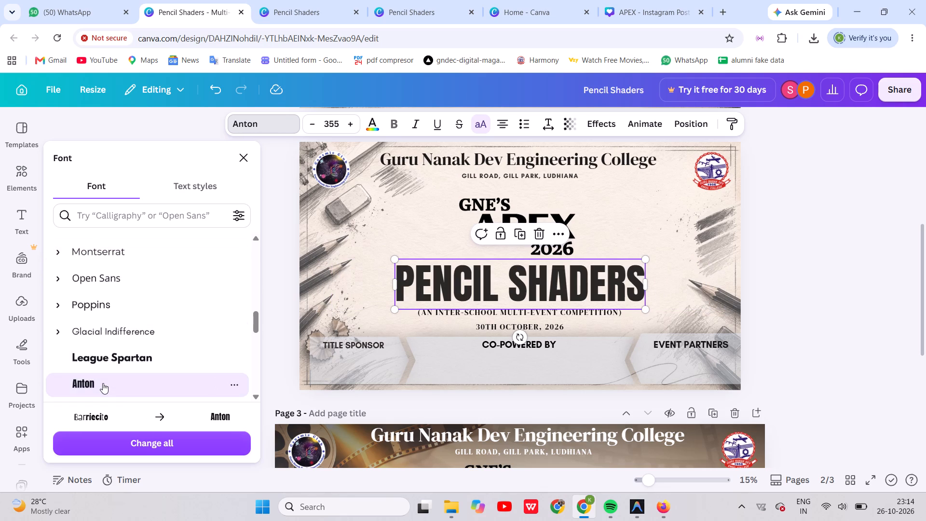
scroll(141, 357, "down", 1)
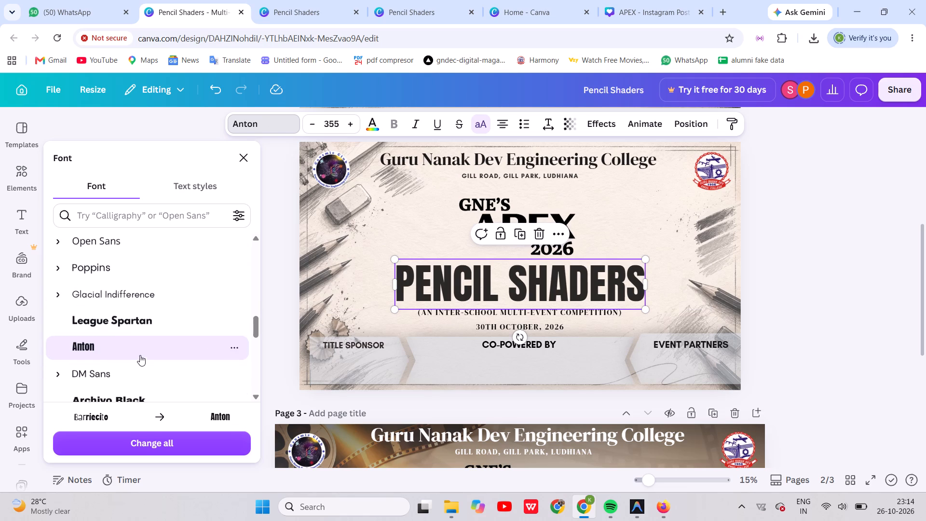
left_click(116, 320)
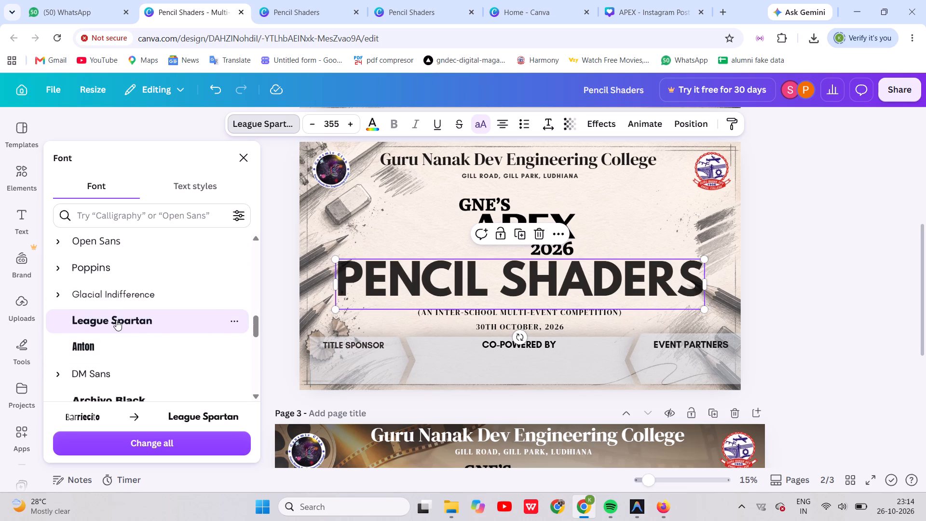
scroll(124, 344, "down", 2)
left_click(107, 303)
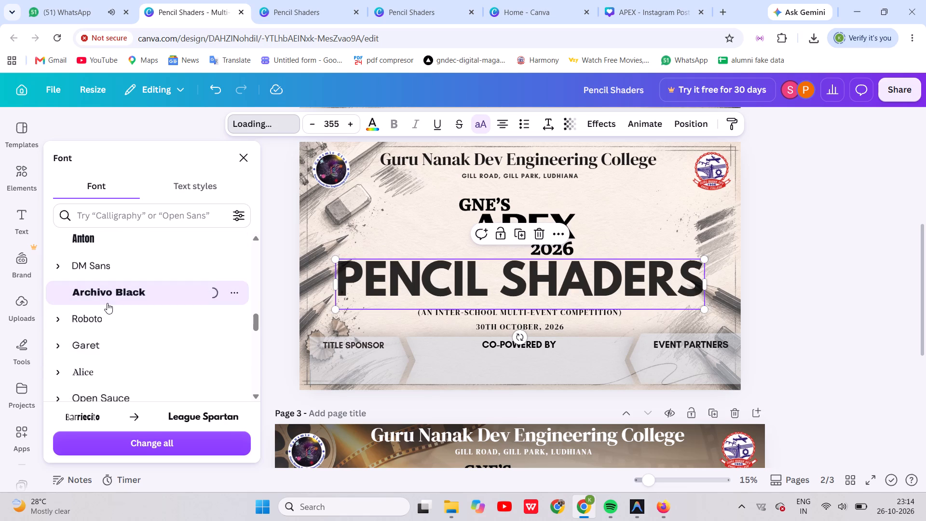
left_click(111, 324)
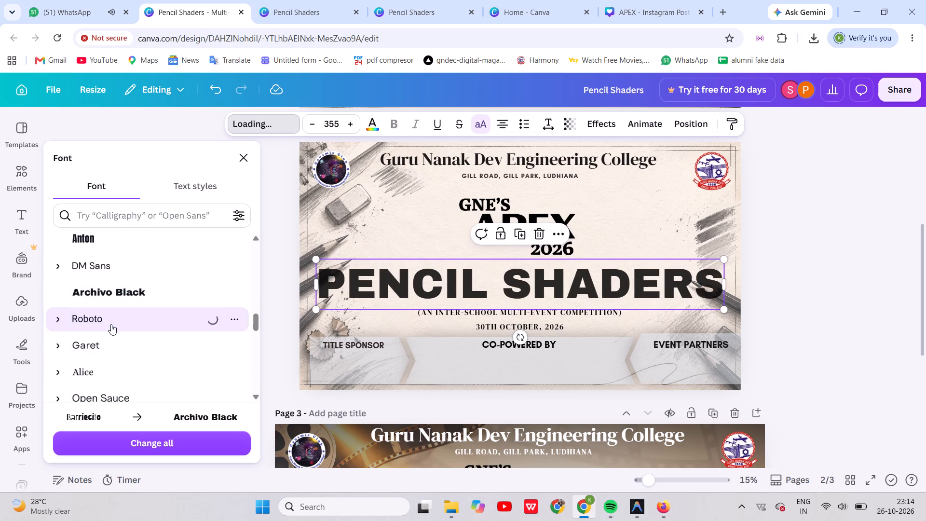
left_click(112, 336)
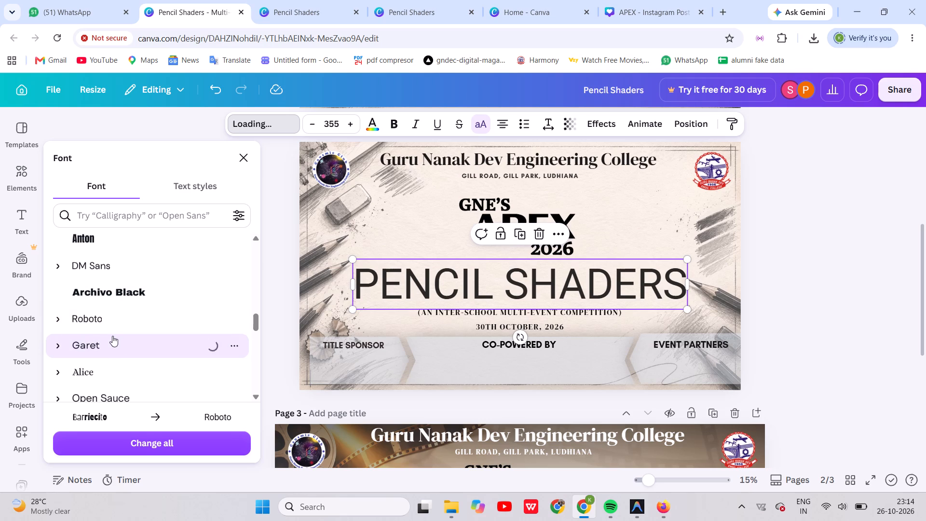
Set the font of the PENCIL SHADERS title on page 2 to Alice.
left_click(112, 363)
scroll(112, 363, "down", 1)
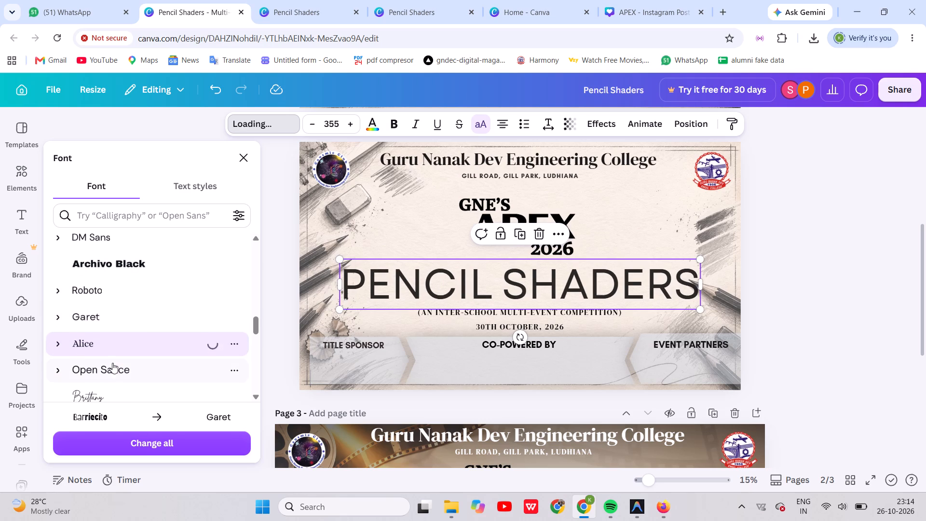
scroll(112, 363, "down", 1)
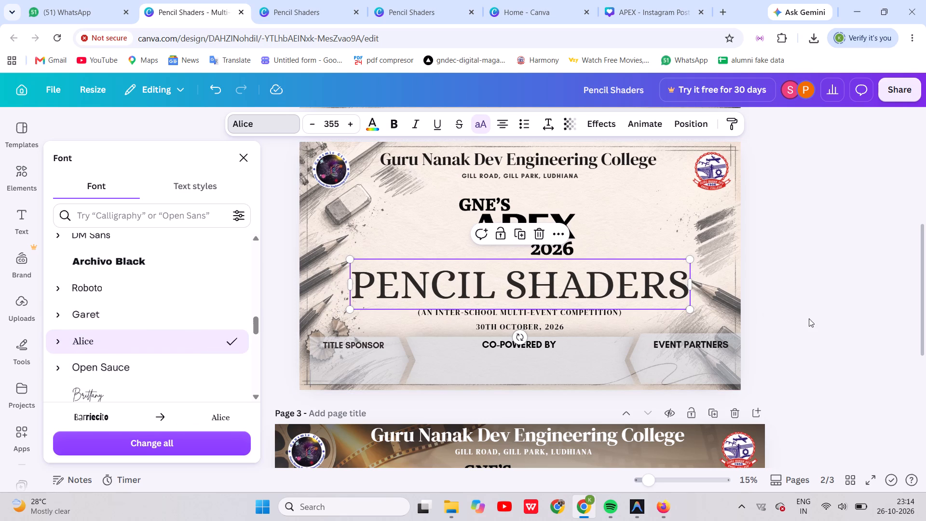
left_click(809, 318)
left_click(803, 310)
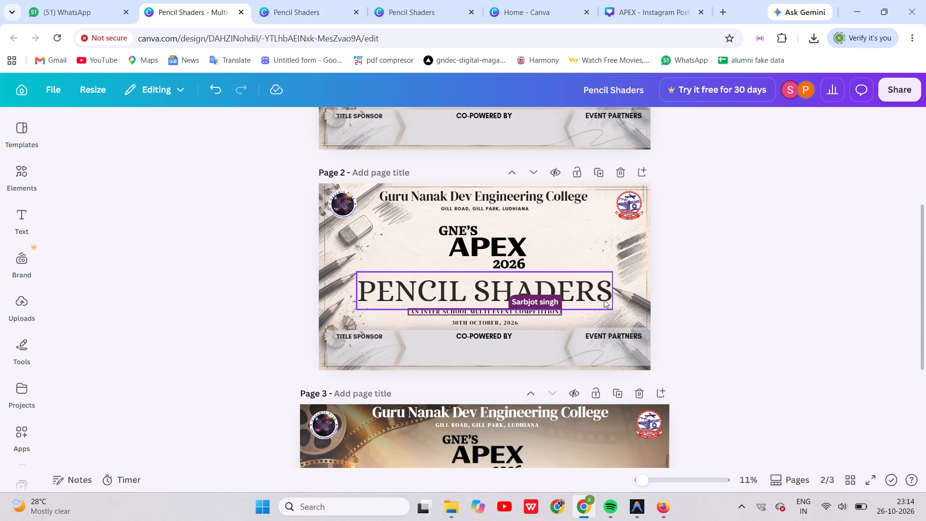
Widen the GNE'S APEX 2026 logo on page 2 to a width of about 1,924 and centre it on the page.
left_click(490, 260)
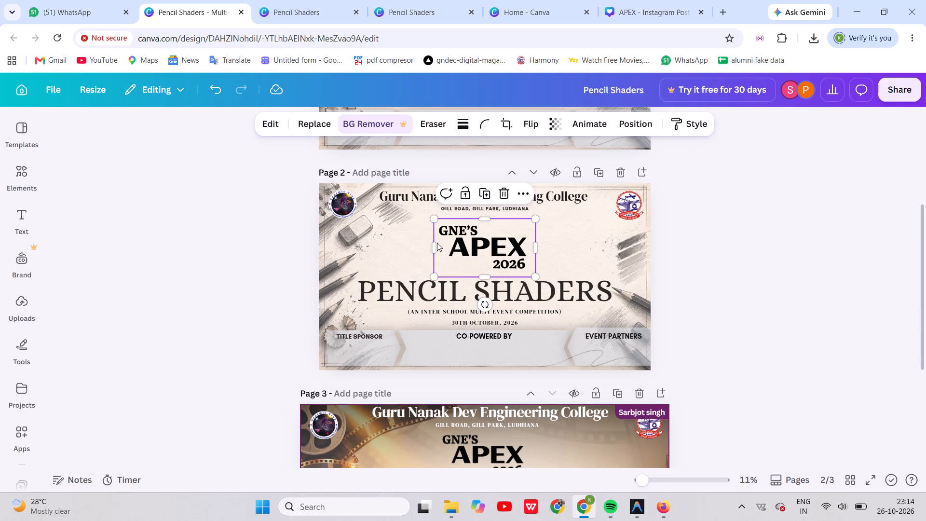
left_click_drag(435, 241, 410, 244)
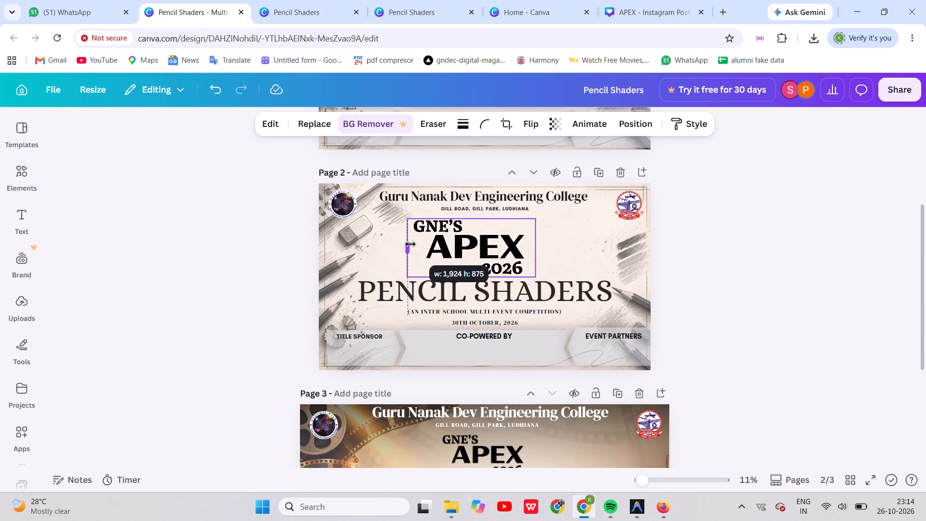
left_click_drag(410, 244, 440, 244)
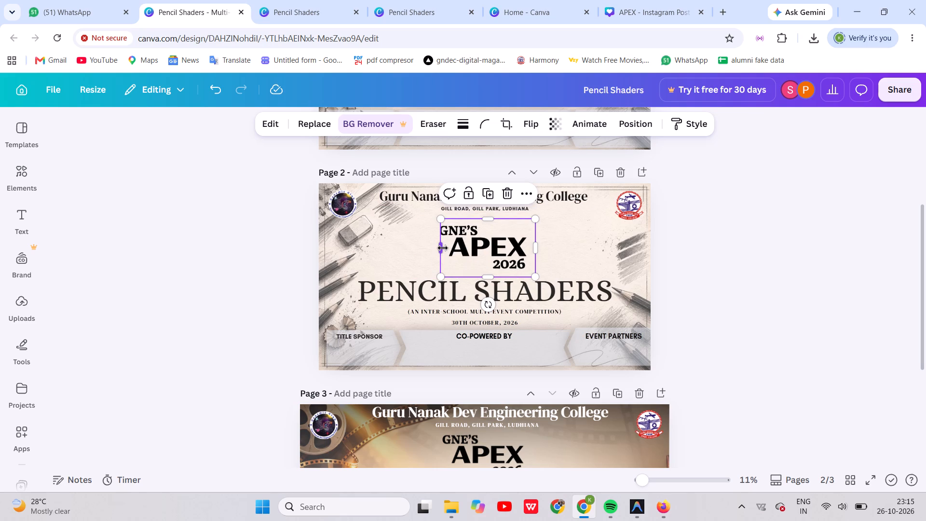
left_click_drag(443, 248, 423, 250)
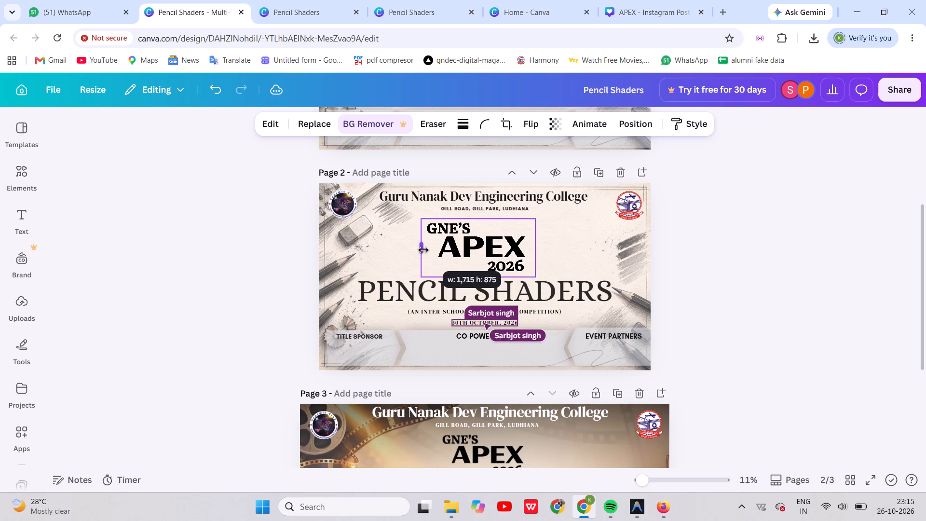
left_click_drag(423, 250, 403, 254)
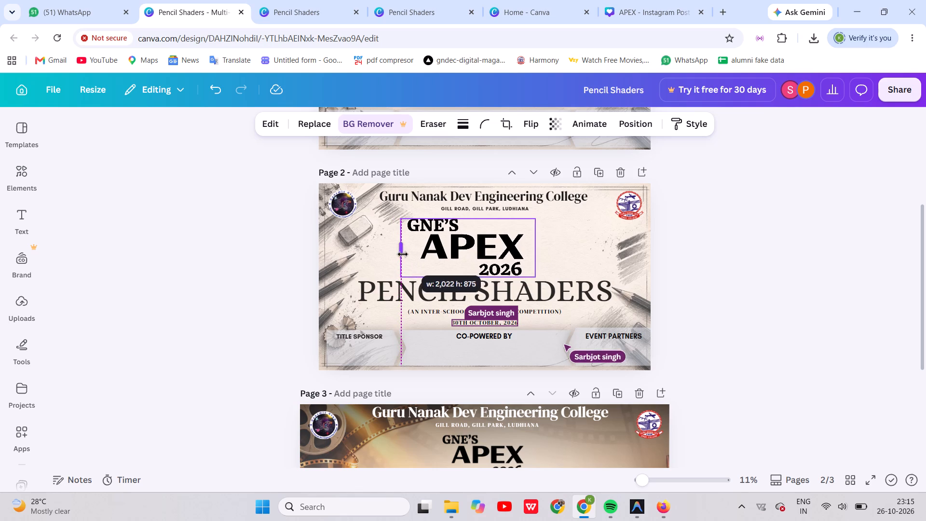
left_click_drag(403, 254, 410, 253)
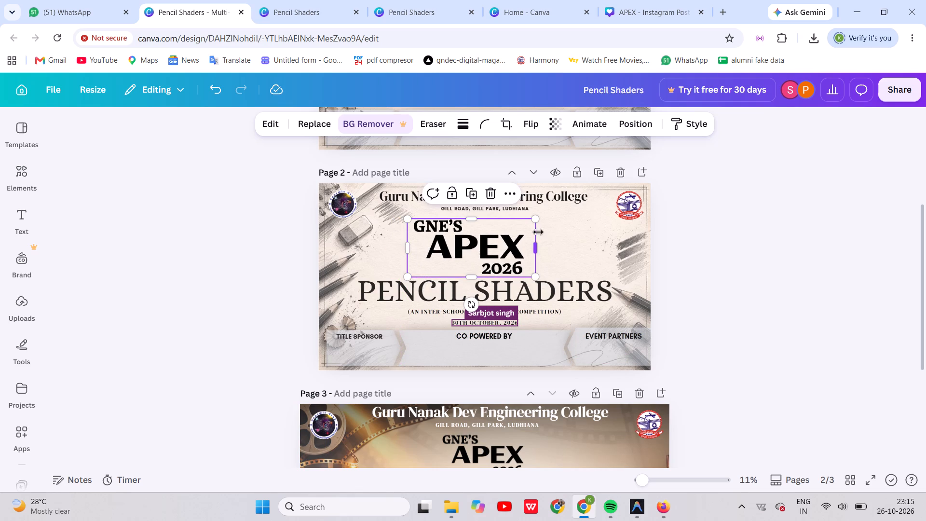
right_click(486, 256)
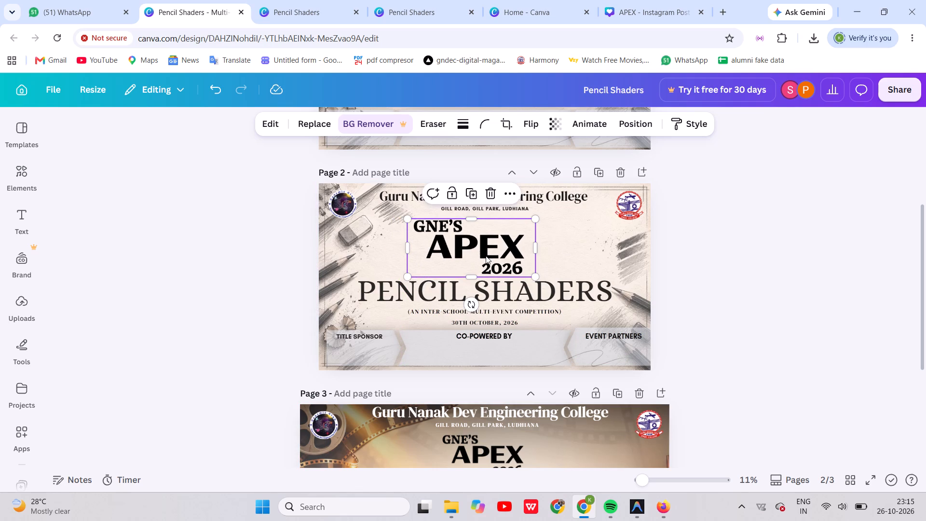
left_click(546, 224)
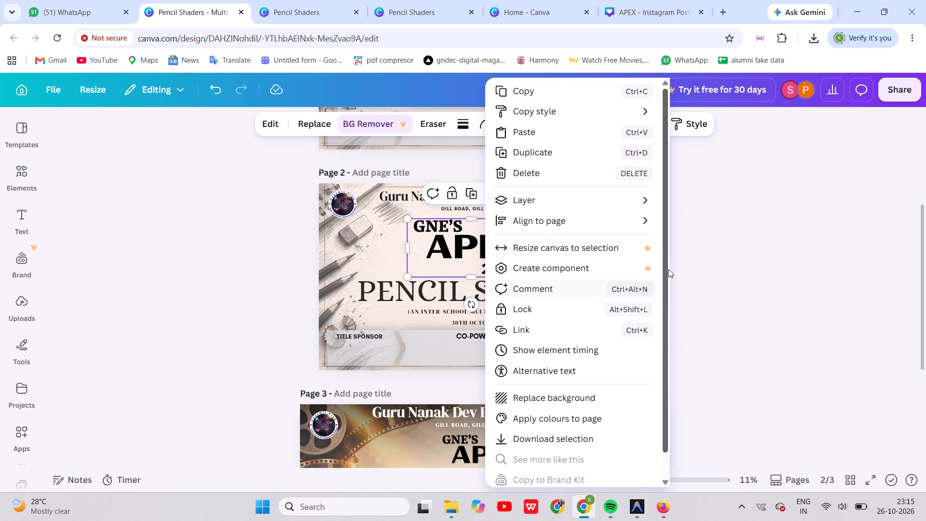
left_click(694, 240)
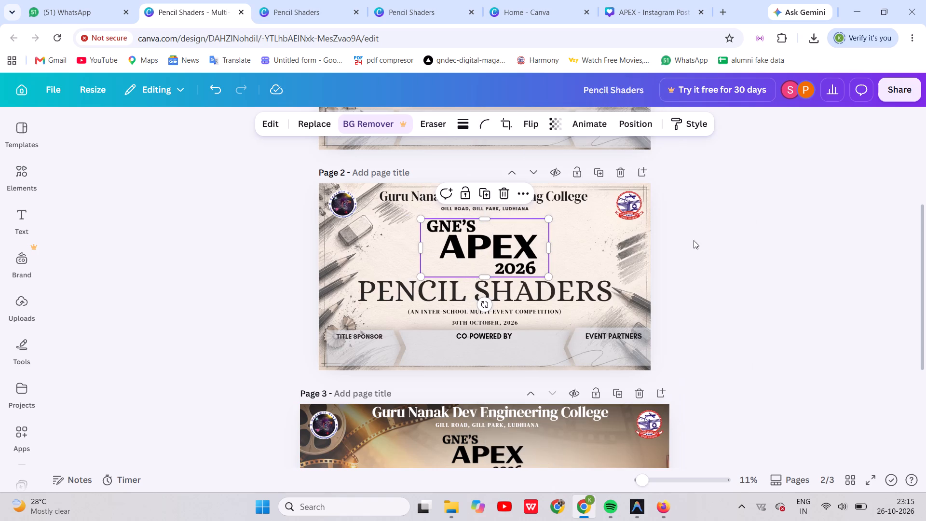
left_click(768, 272)
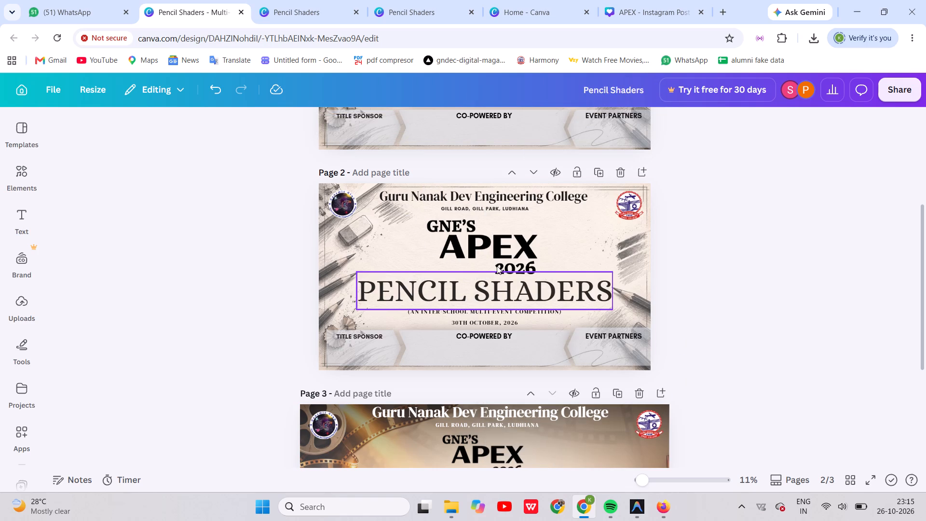
Shrink the GNE'S APEX 2026 logo slightly so it sits just above the PENCIL SHADERS title, and centre it on the page.
left_click(495, 264)
left_click_drag(553, 280, 532, 274)
left_click_drag(505, 260, 510, 263)
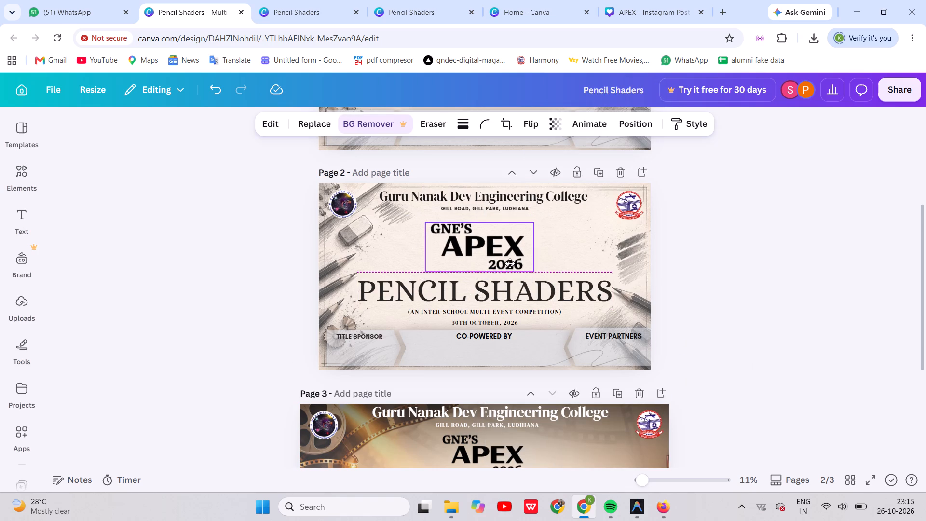
left_click_drag(510, 263, 511, 265)
right_click(511, 265)
left_click(580, 222)
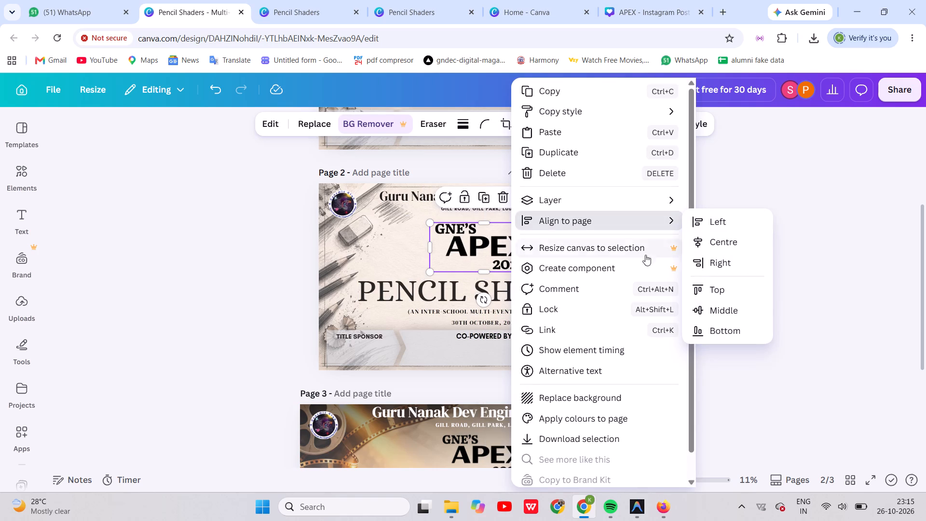
left_click(698, 246)
left_click(680, 294)
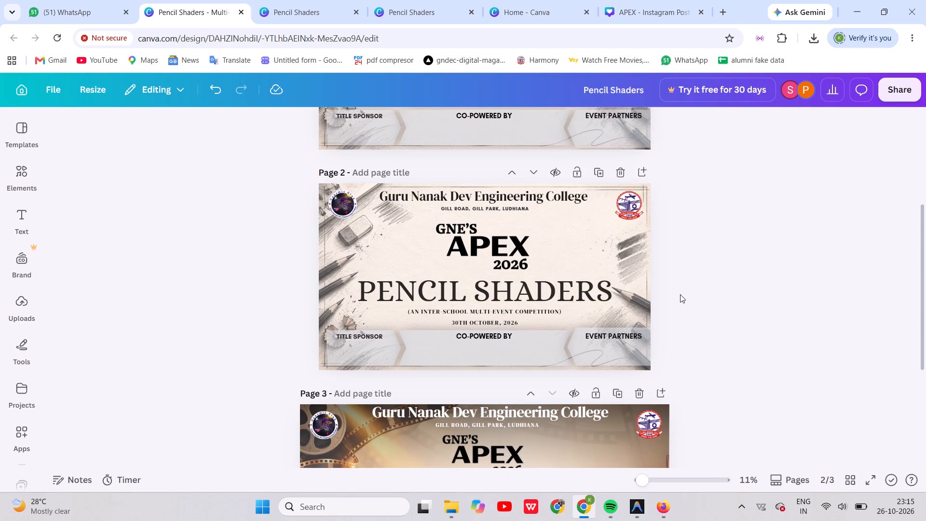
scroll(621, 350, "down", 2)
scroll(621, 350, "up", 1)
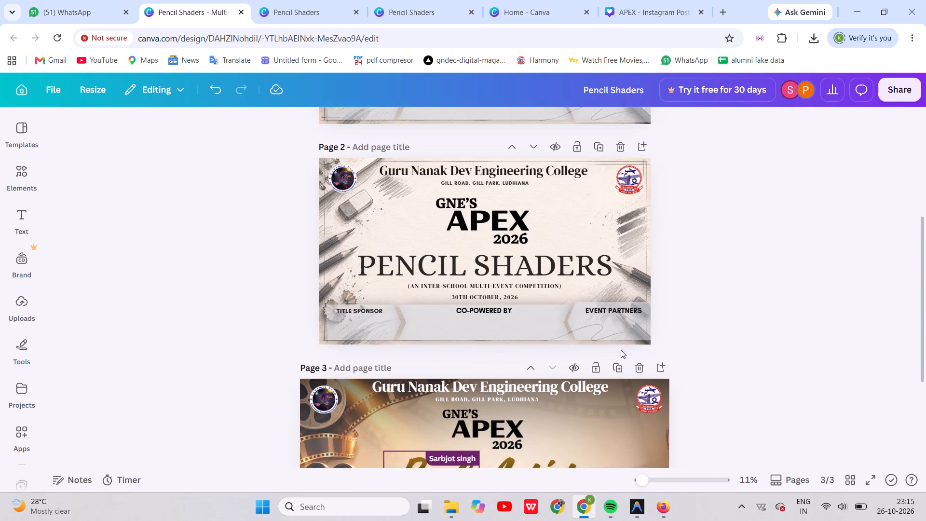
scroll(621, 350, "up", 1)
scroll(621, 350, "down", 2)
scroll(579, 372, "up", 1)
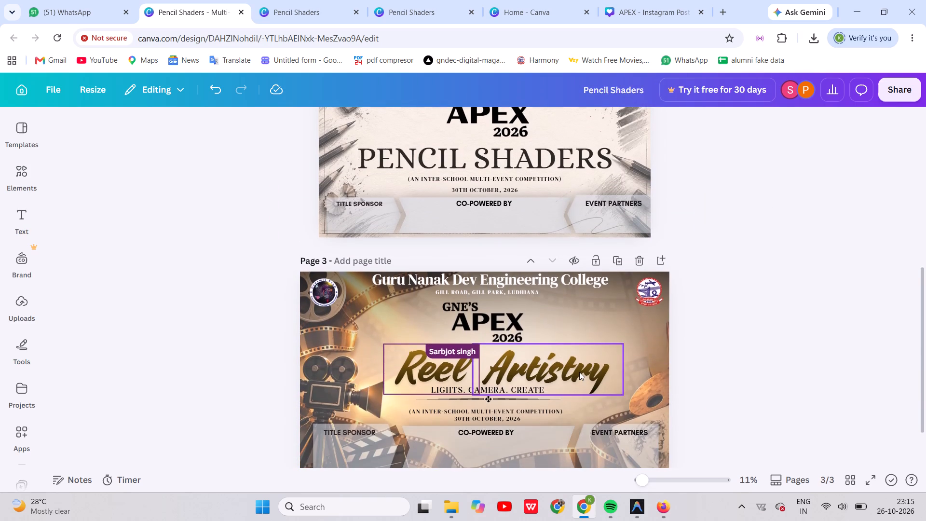
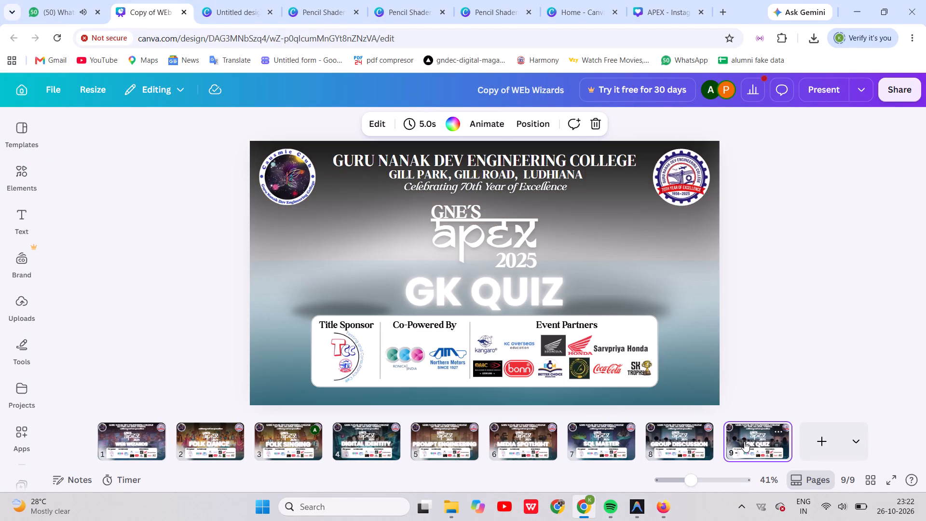
Look through the event banner pages from GK QUIZ back to WEB WIZARDS to examine their sponsor panels.
key("Left")
key("Left")
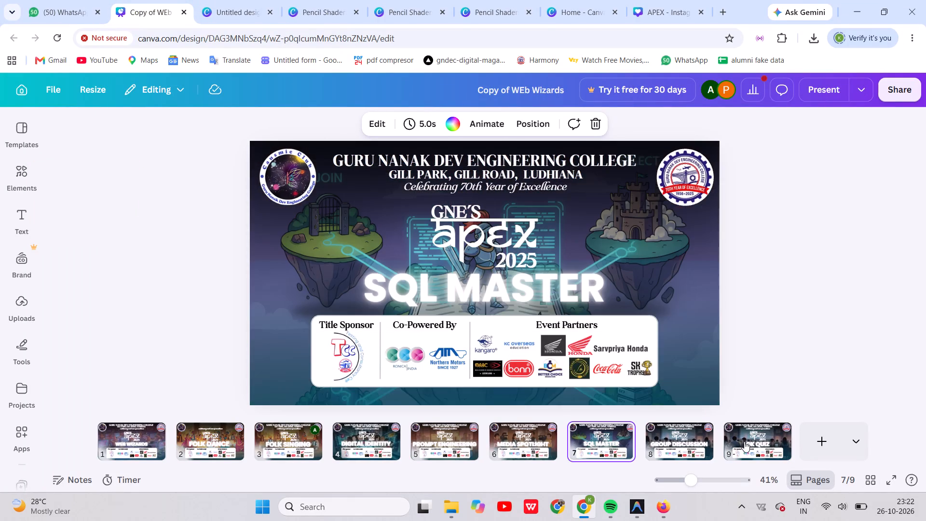
key("Left")
key("Left")
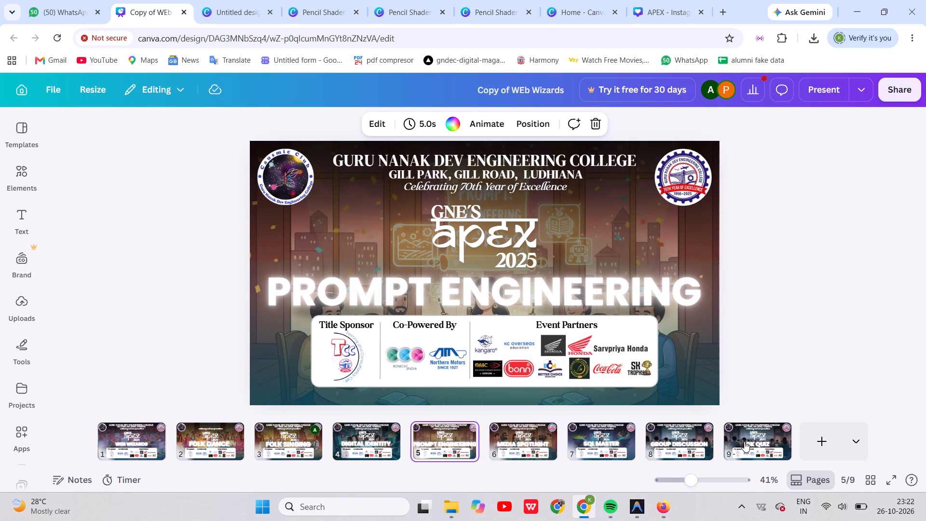
key("Left")
key("Left")
key("Left")
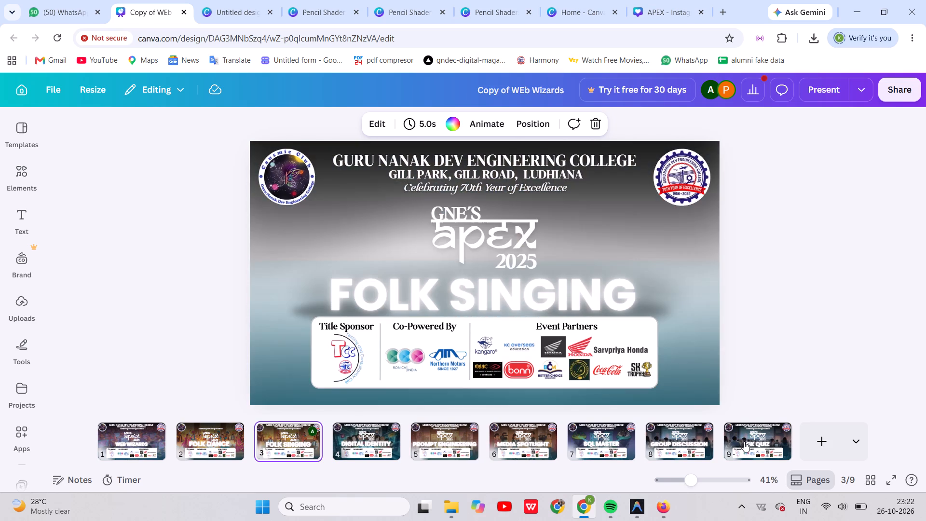
key("Left")
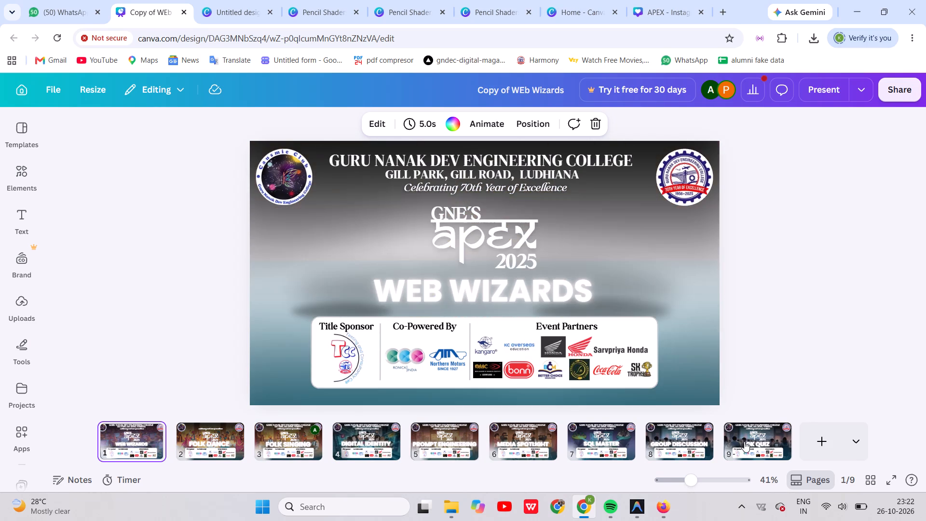
key("Left")
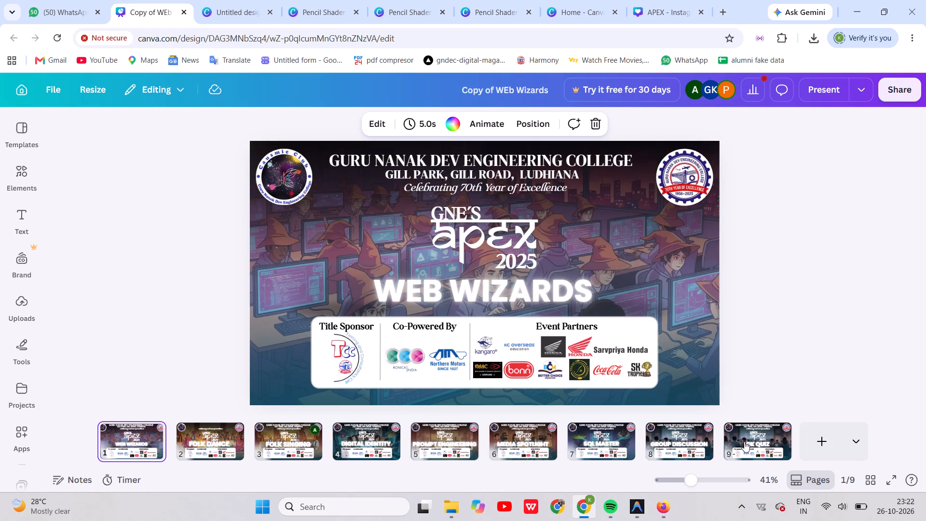
key("Left")
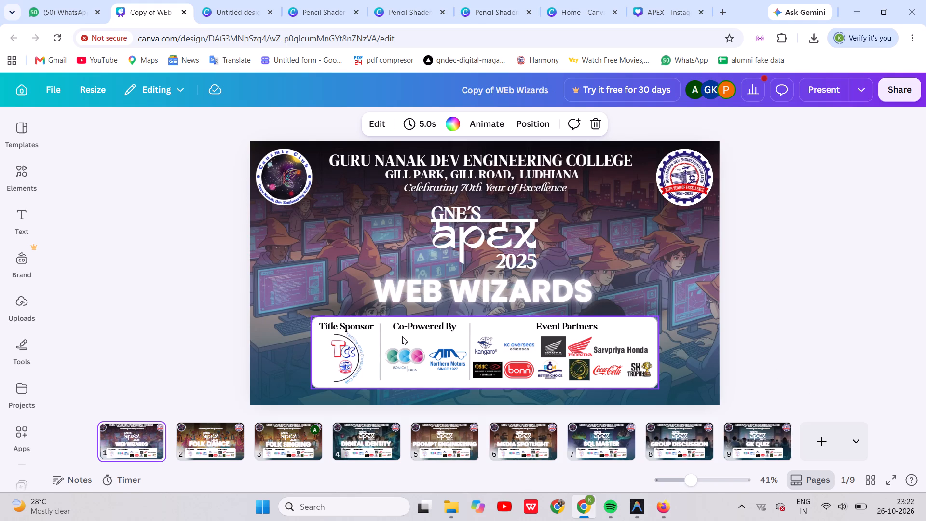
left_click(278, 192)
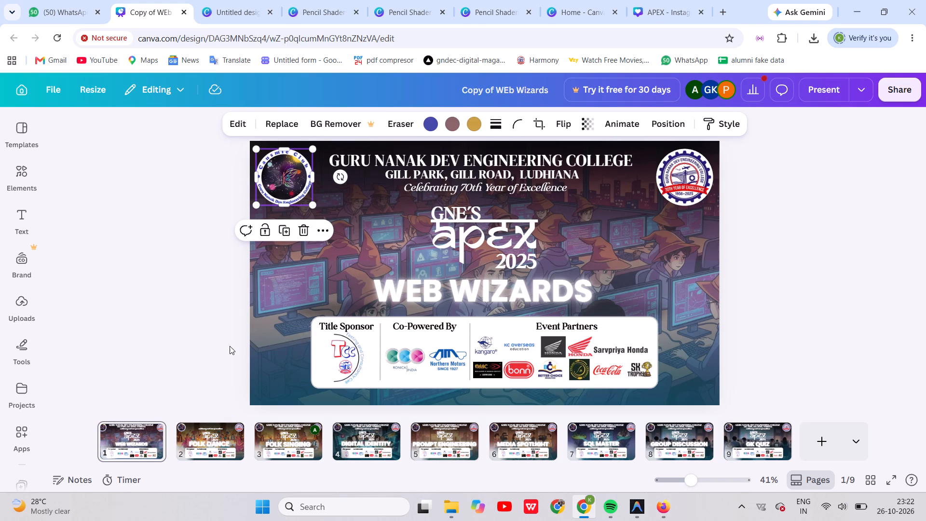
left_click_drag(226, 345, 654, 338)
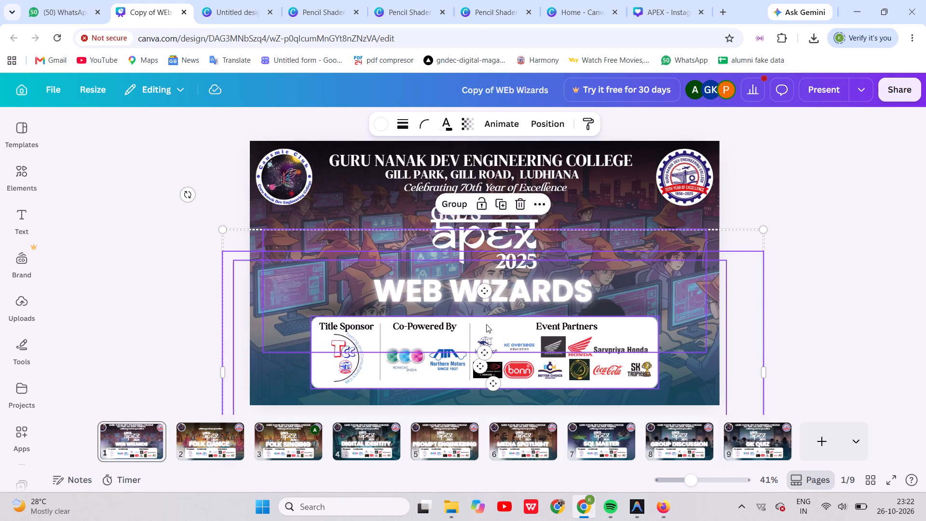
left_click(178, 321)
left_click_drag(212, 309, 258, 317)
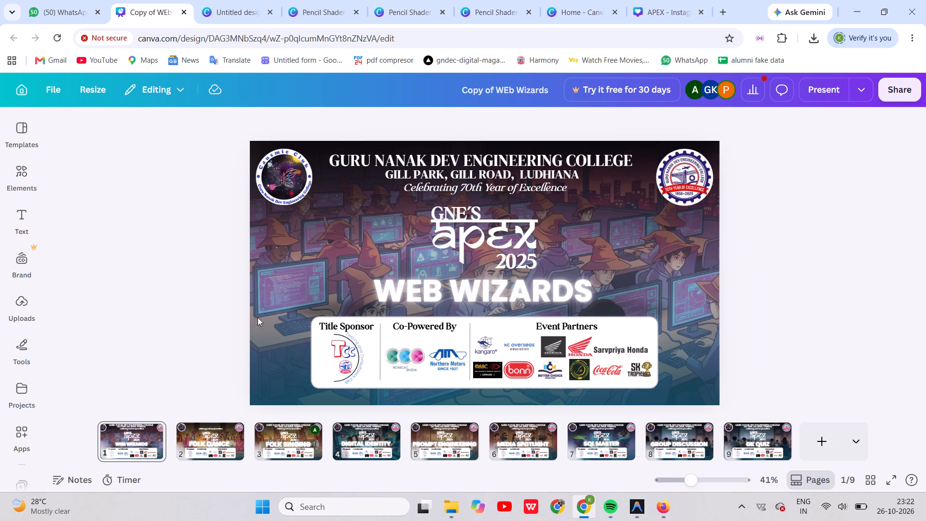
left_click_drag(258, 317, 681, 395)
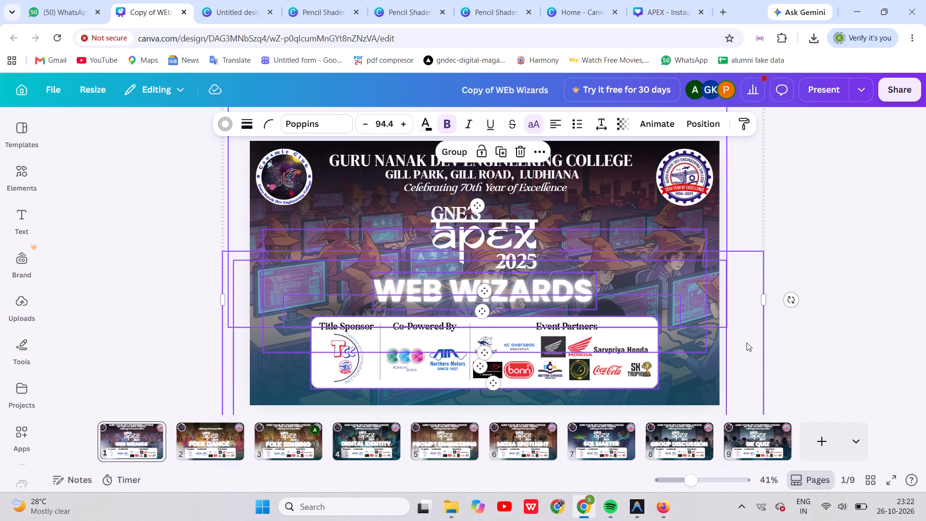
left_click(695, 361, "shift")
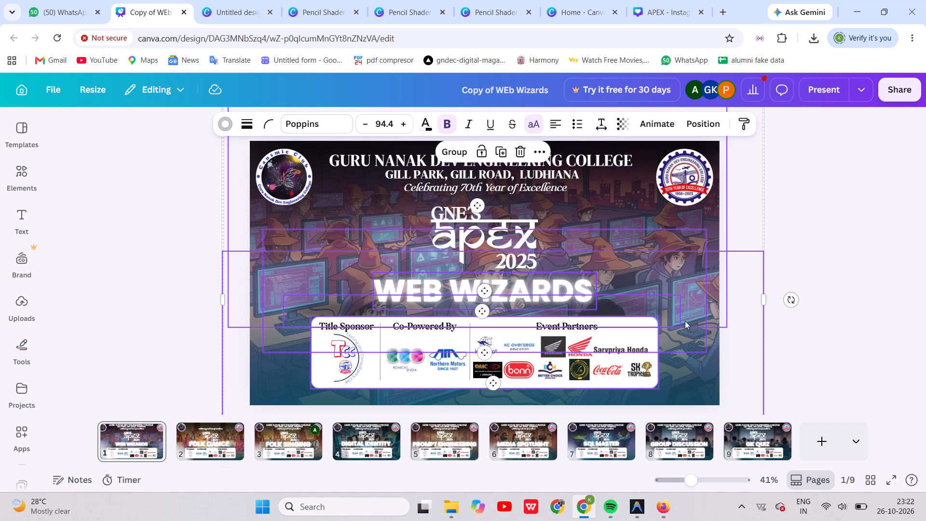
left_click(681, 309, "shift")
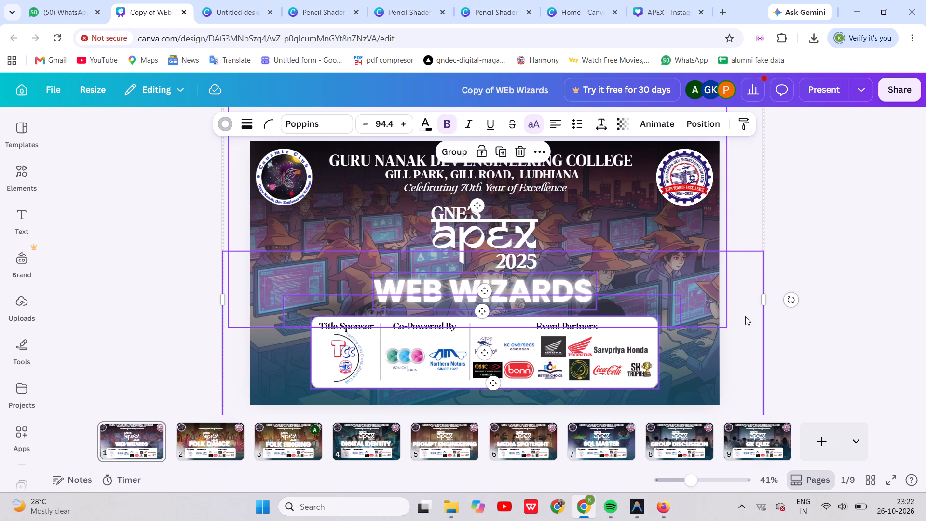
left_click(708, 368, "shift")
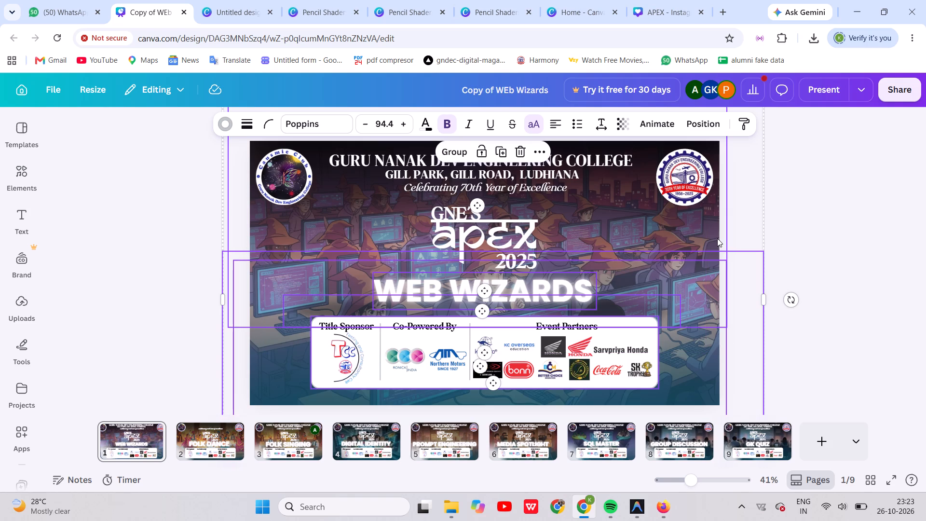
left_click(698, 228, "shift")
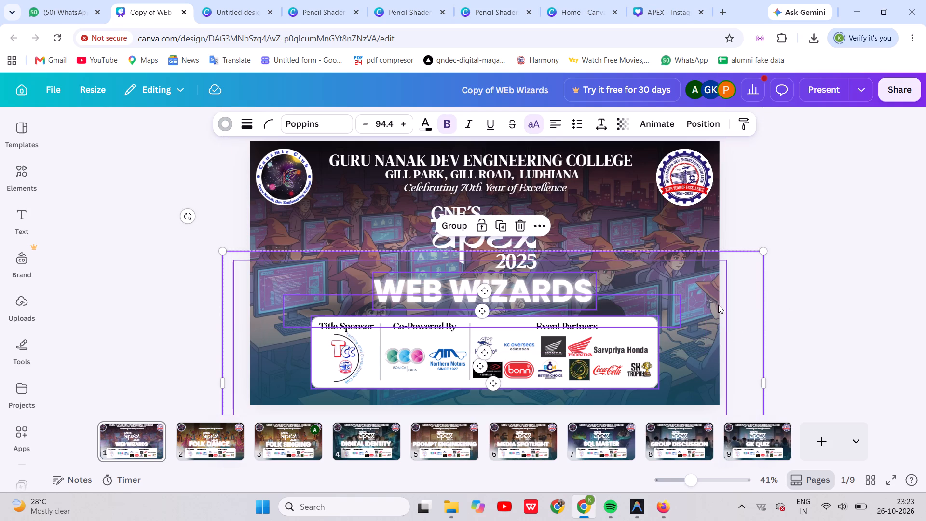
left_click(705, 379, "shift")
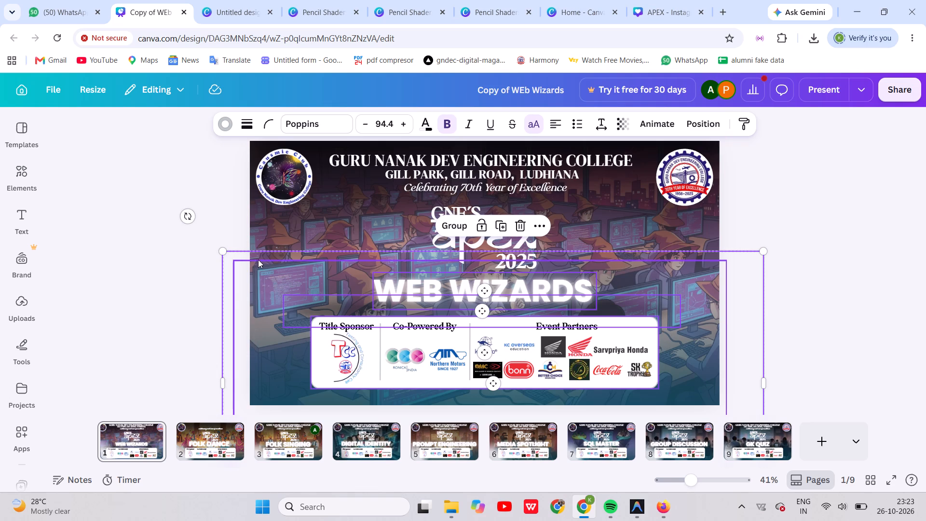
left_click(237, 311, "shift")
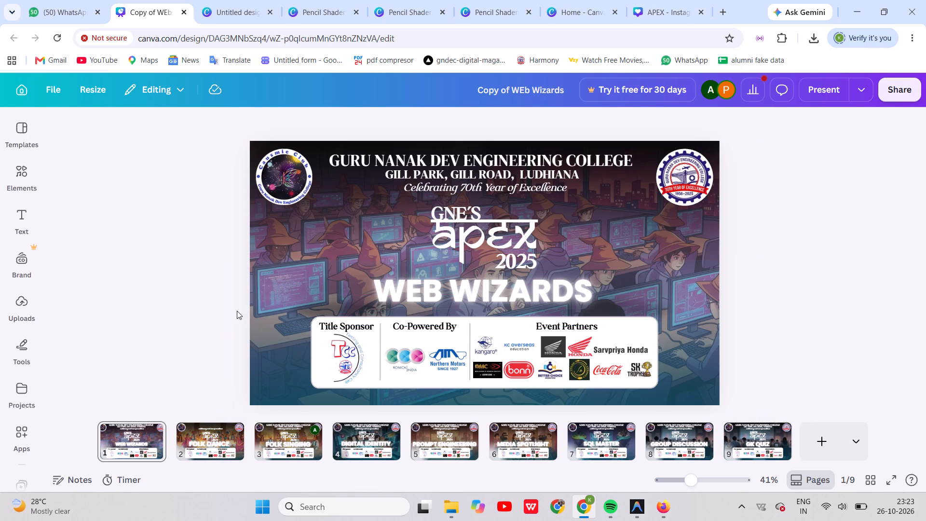
Lock the dark gradient overlay image across the lower part of the WEB WIZARDS page.
right_click(259, 339)
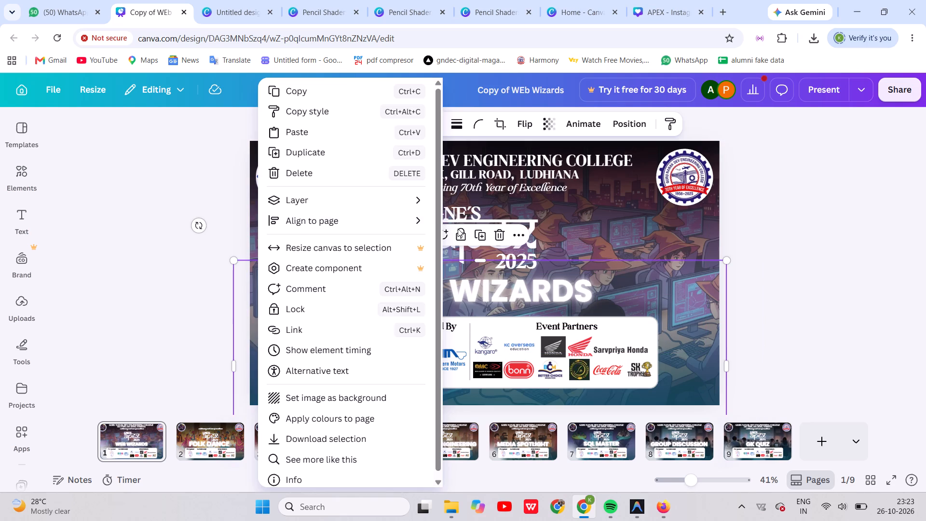
left_click(458, 229)
left_click(458, 229)
Copy the white sponsor panel with its logos and dark gradient overlay from the WEB WIZARDS page, leaving out the title.
left_click(161, 354)
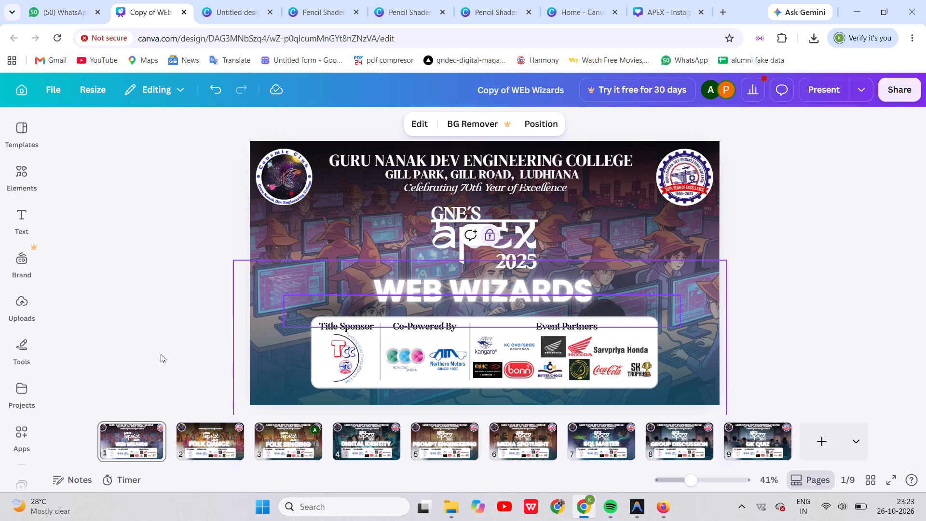
left_click_drag(224, 323, 531, 356)
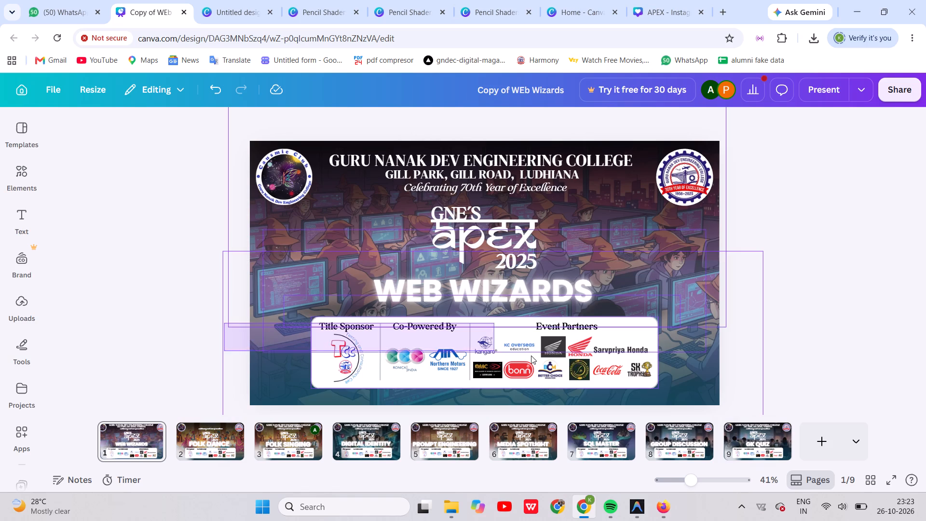
left_click_drag(531, 356, 711, 388)
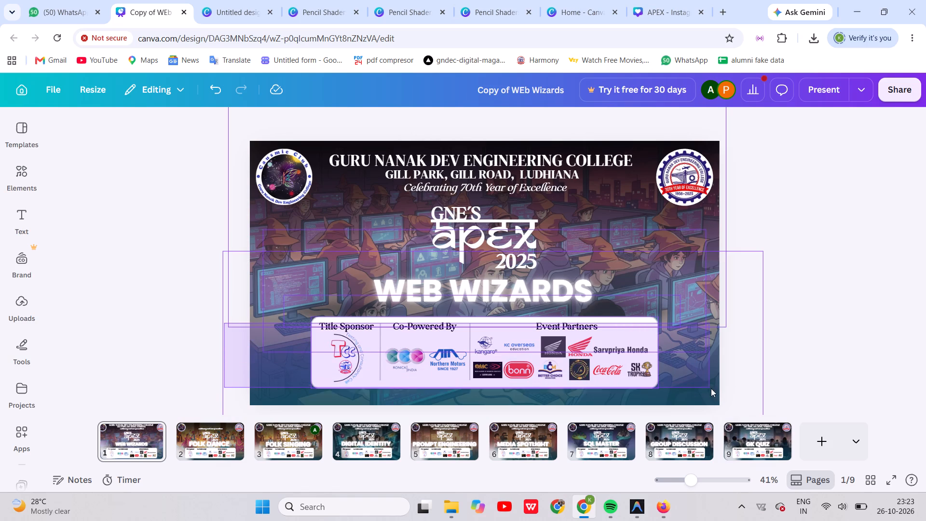
left_click_drag(711, 388, 699, 388)
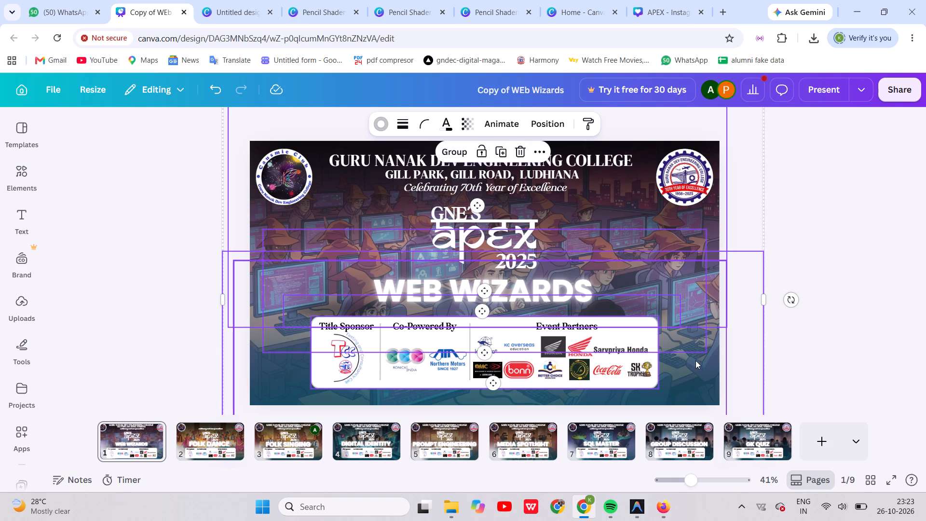
left_click(688, 291, "shift")
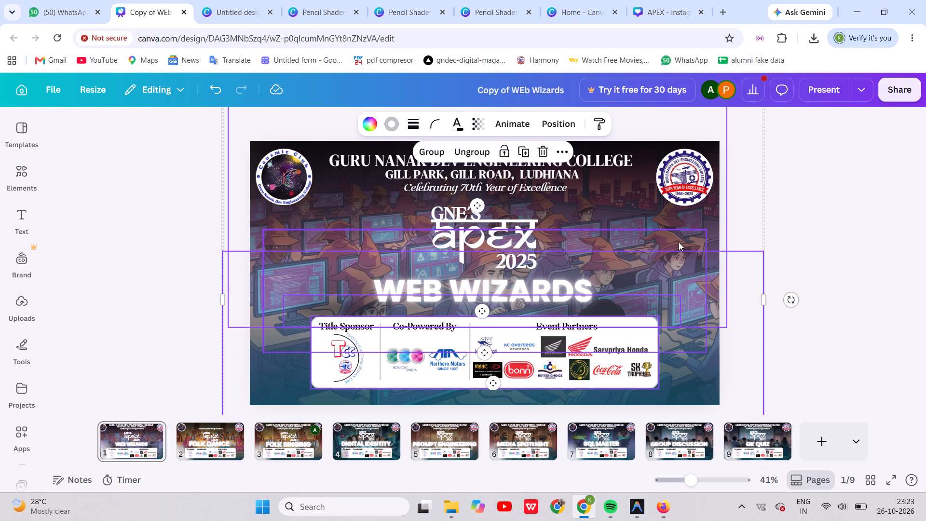
left_click(678, 232, "shift")
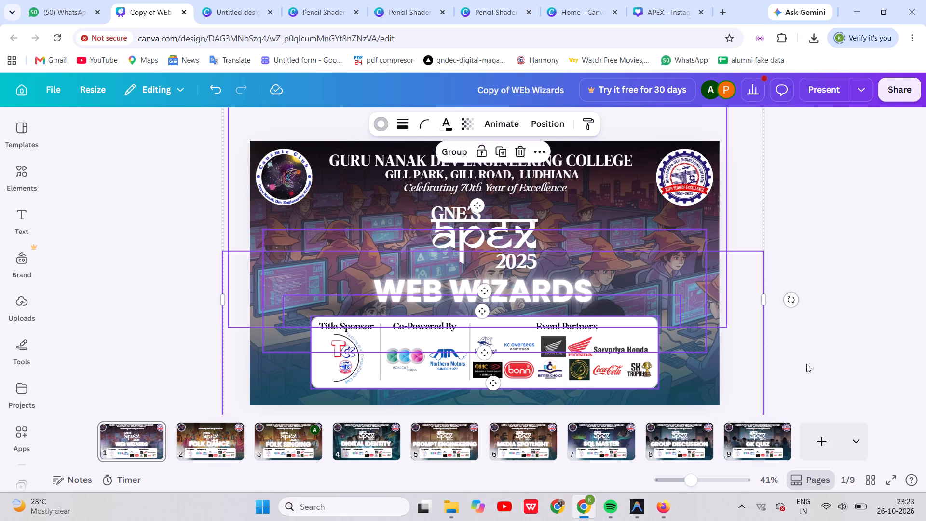
left_click(694, 303, "shift")
left_click(693, 211, "shift")
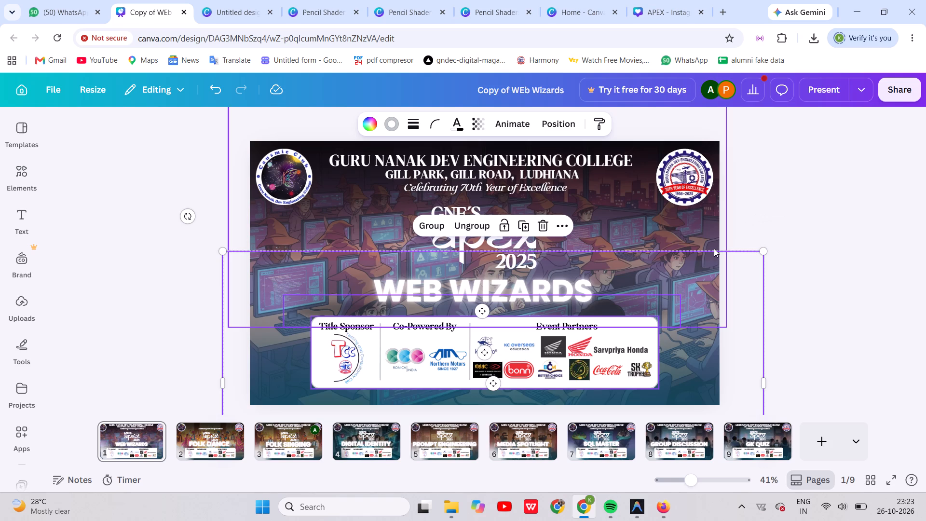
left_click(607, 303, "shift")
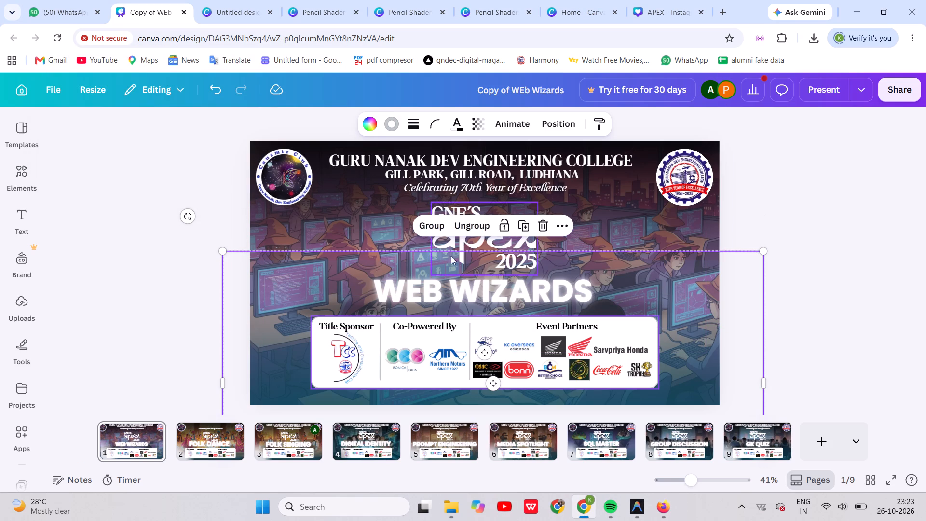
left_click(558, 230)
left_click(578, 248)
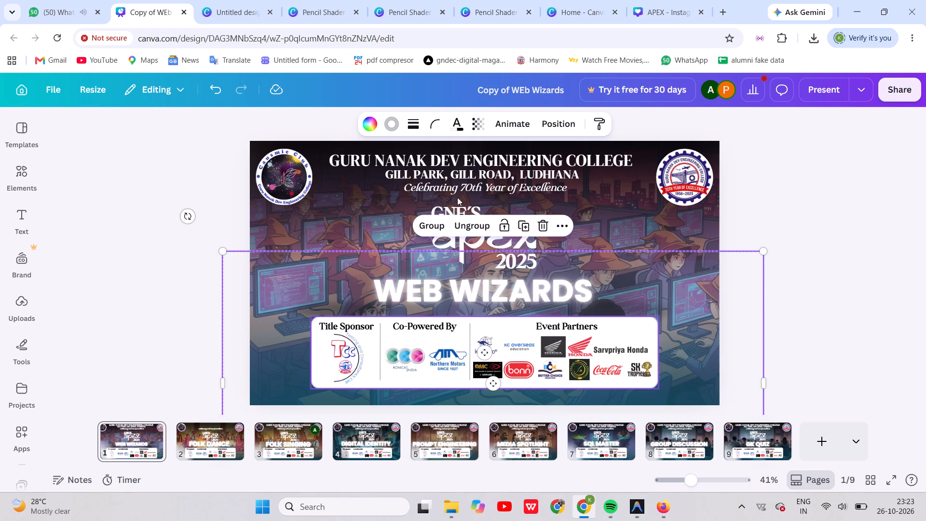
Switch to the Pencil Shaders design and duplicate page 2.
left_click(228, 0)
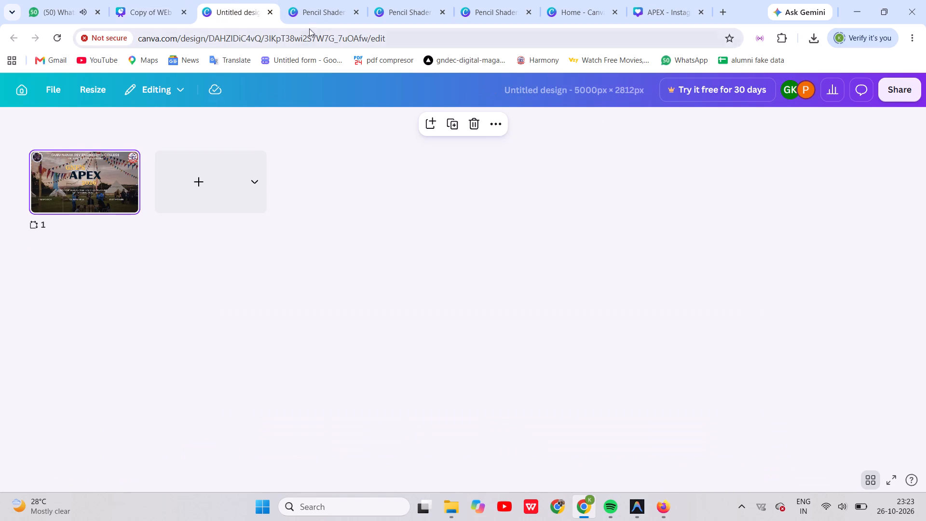
left_click(323, 14)
scroll(607, 288, "up", 1)
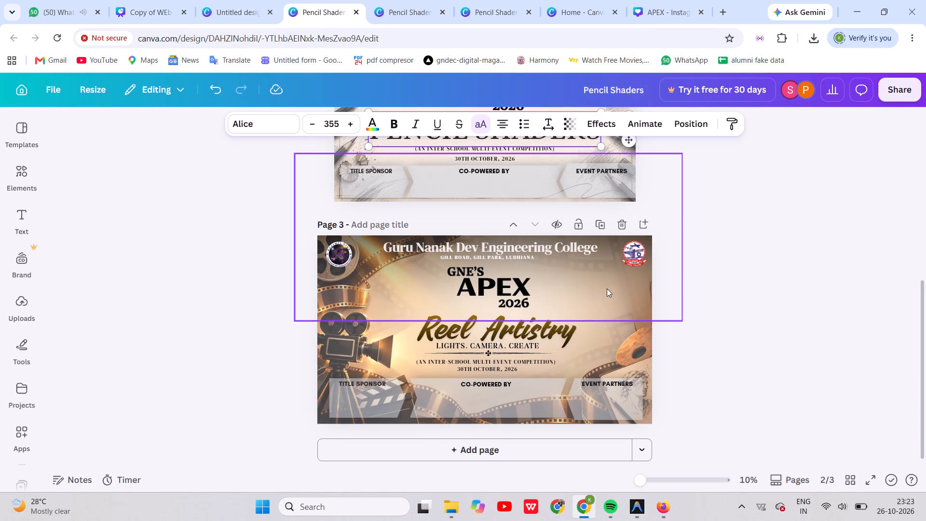
scroll(607, 288, "up", 2)
scroll(626, 248, "up", 1)
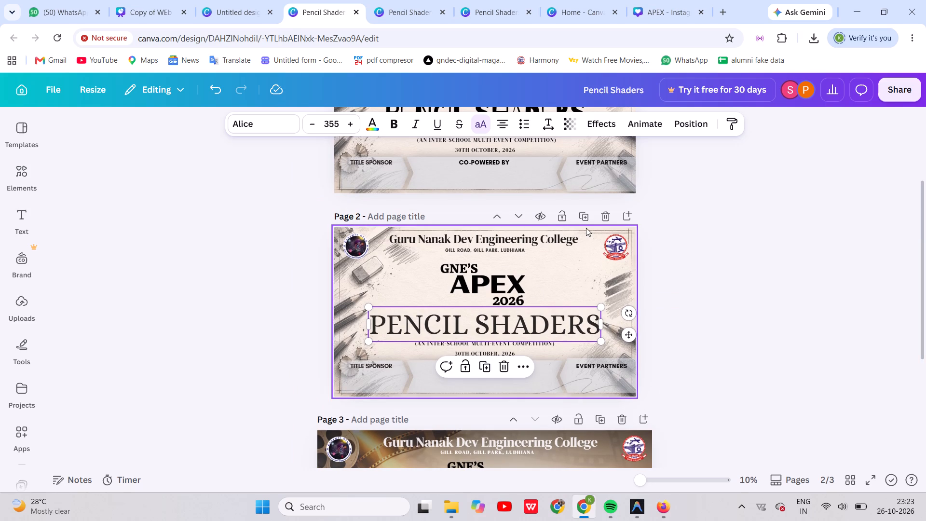
left_click(582, 219)
Delete the TITLE SPONSOR, CO-POWERED BY and EVENT PARTNERS labels and their boxes from the duplicated page 3.
scroll(592, 407, "down", 1)
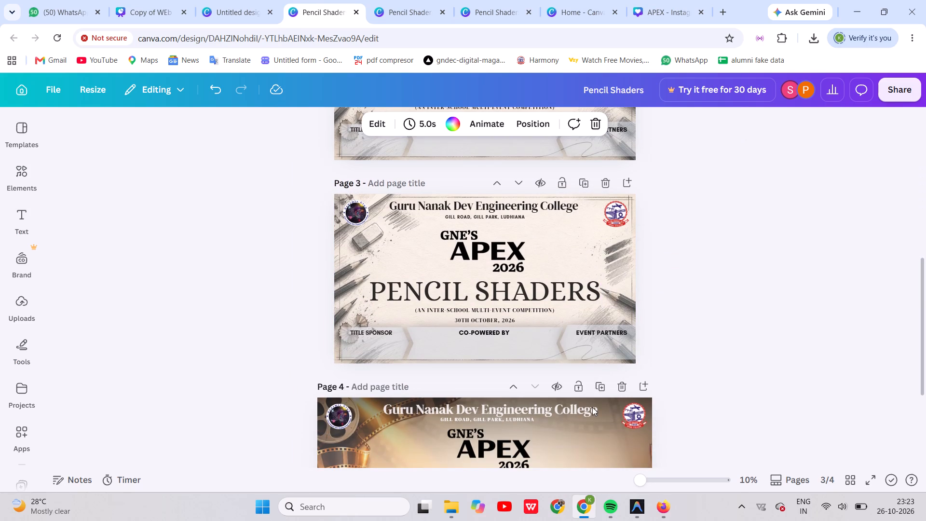
left_click_drag(319, 318, 501, 356)
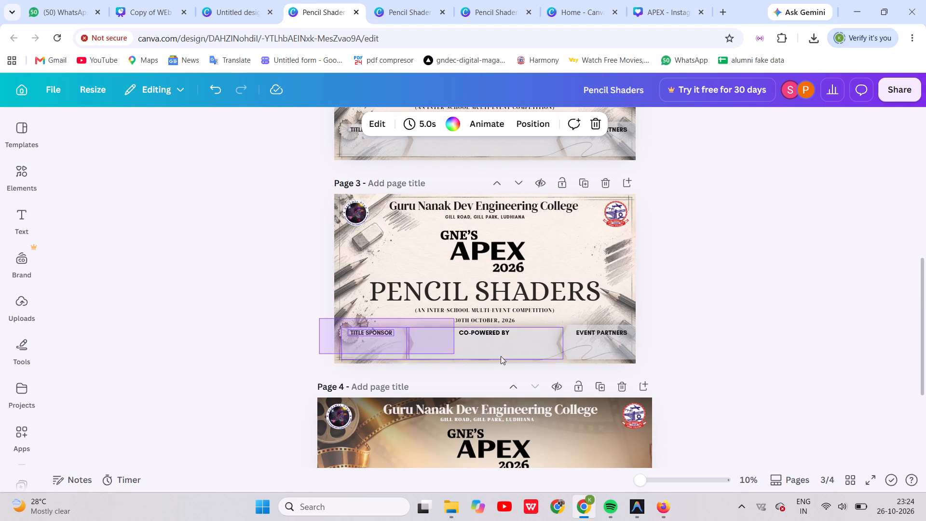
left_click_drag(501, 356, 661, 369)
left_click(676, 352)
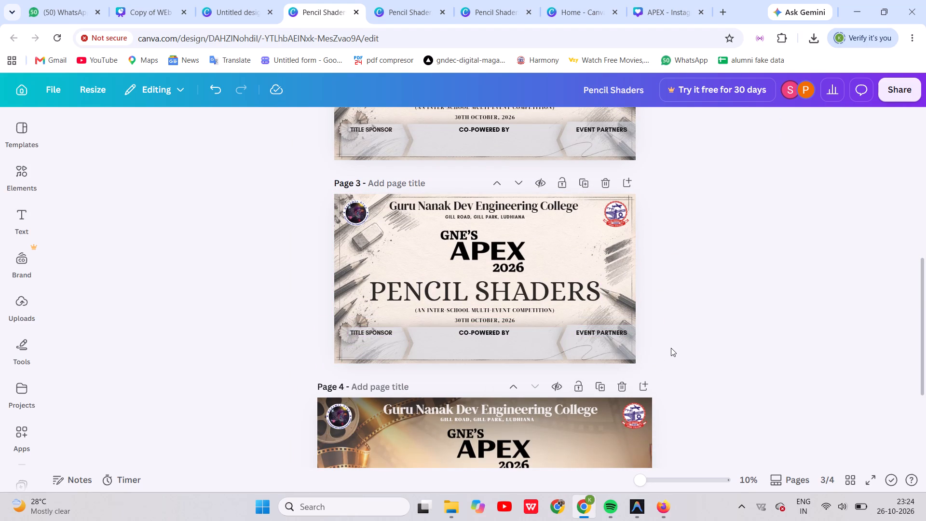
left_click_drag(660, 335, 323, 372)
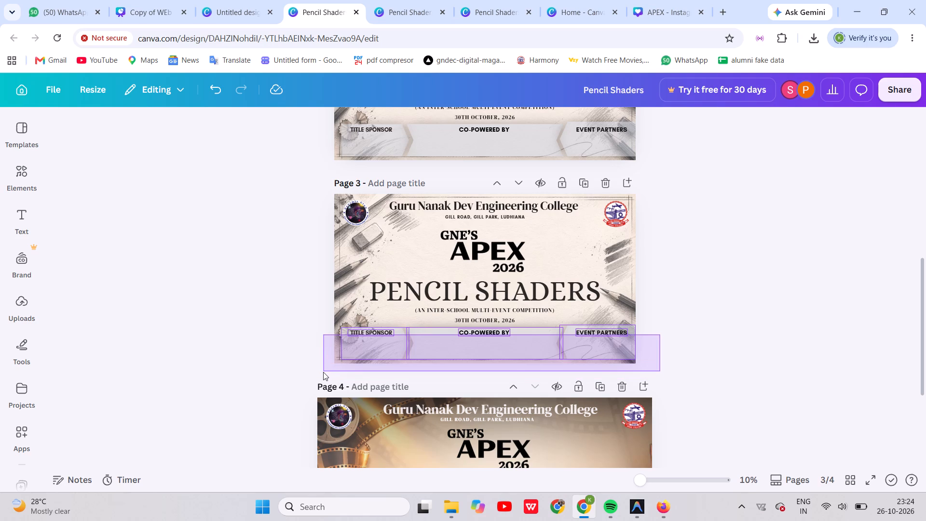
key("BackSpace")
Paste the copied sponsor panel and its dark gradient overlay onto page 3.
key("ctrl+v")
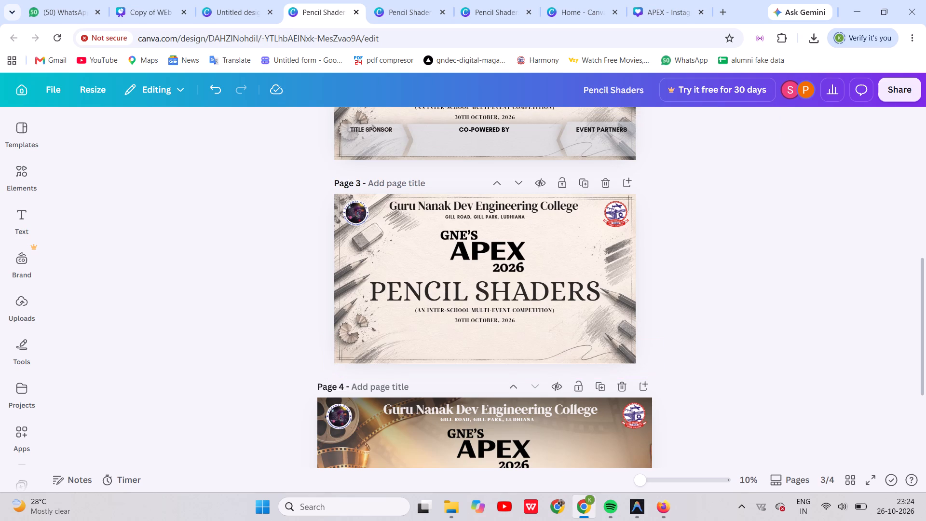
left_click(367, 354)
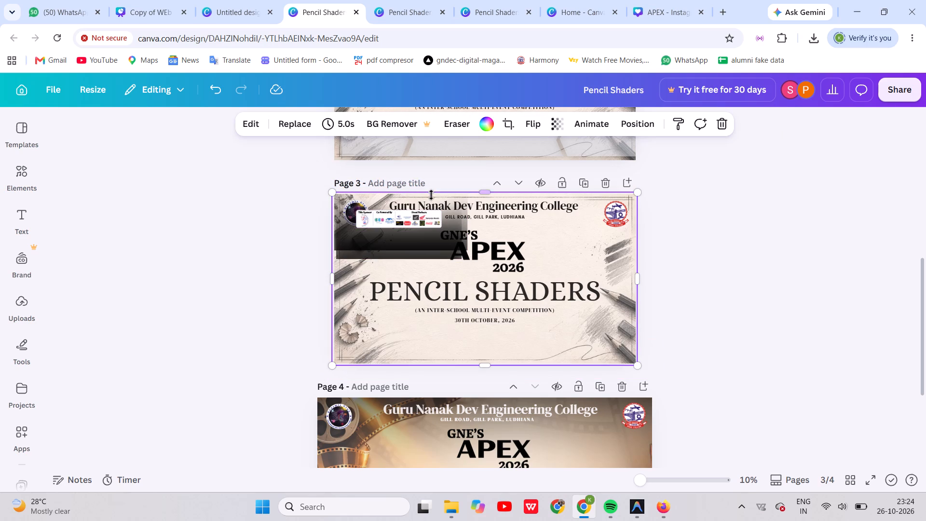
Move the pasted dark gradient overlay off the header area of page 3 and delete it.
left_click_drag(410, 234, 510, 345)
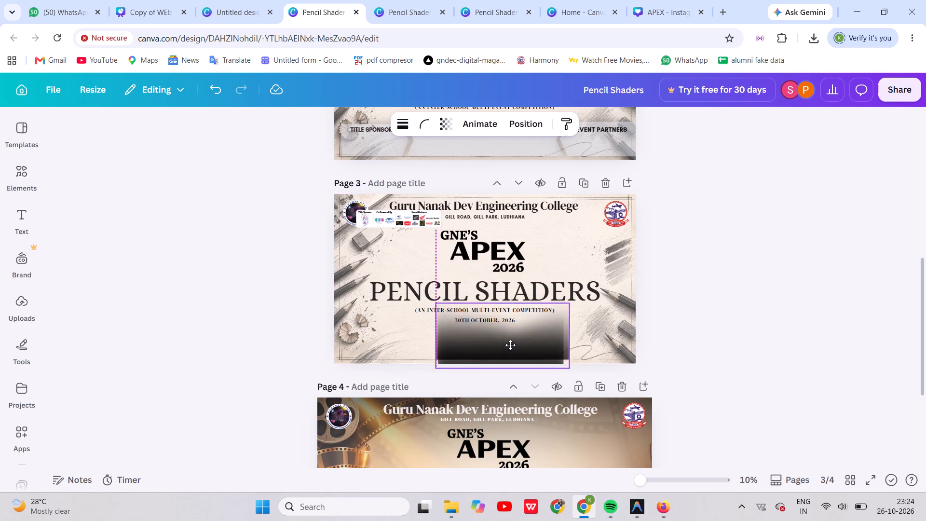
left_click_drag(510, 345, 496, 319)
key("BackSpace")
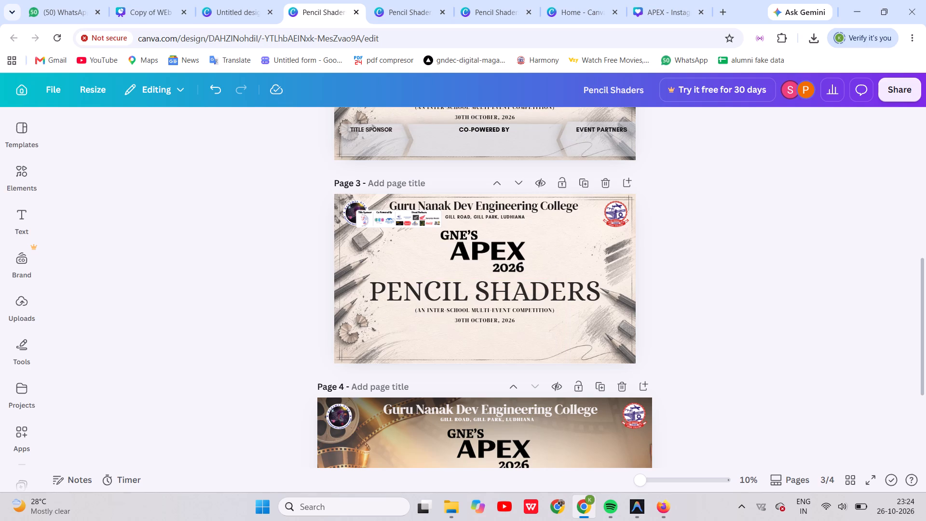
Position the white sponsor logo panel along the bottom of page 3 and enlarge and widen it to span most of the banner.
left_click_drag(384, 215, 443, 337)
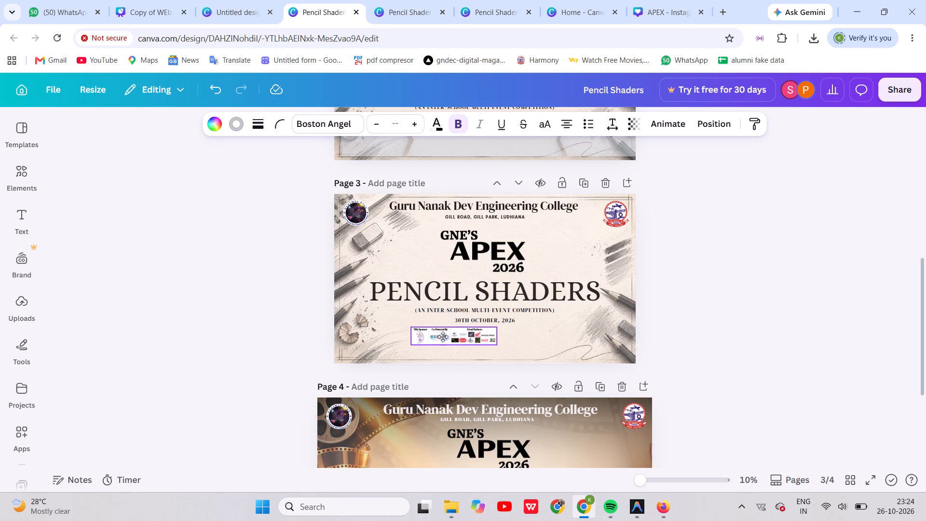
left_click_drag(443, 337, 467, 335)
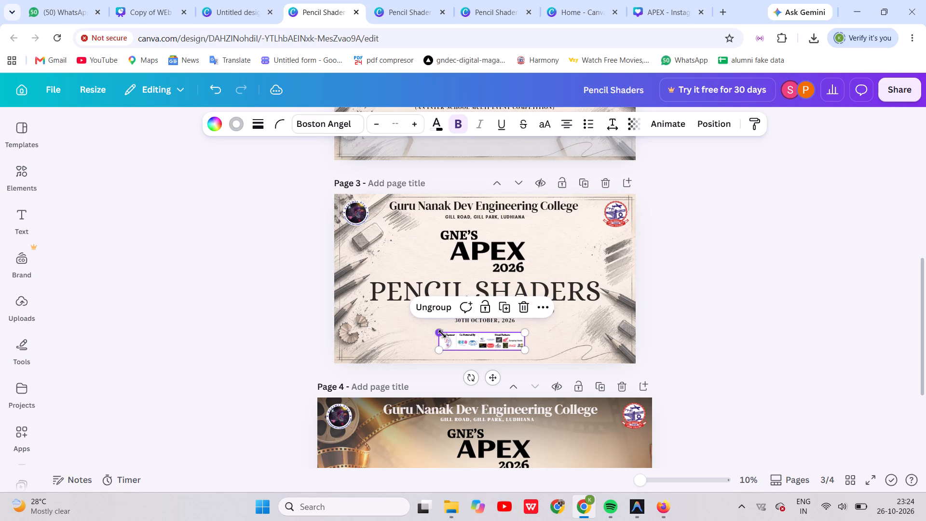
left_click_drag(442, 334, 369, 320)
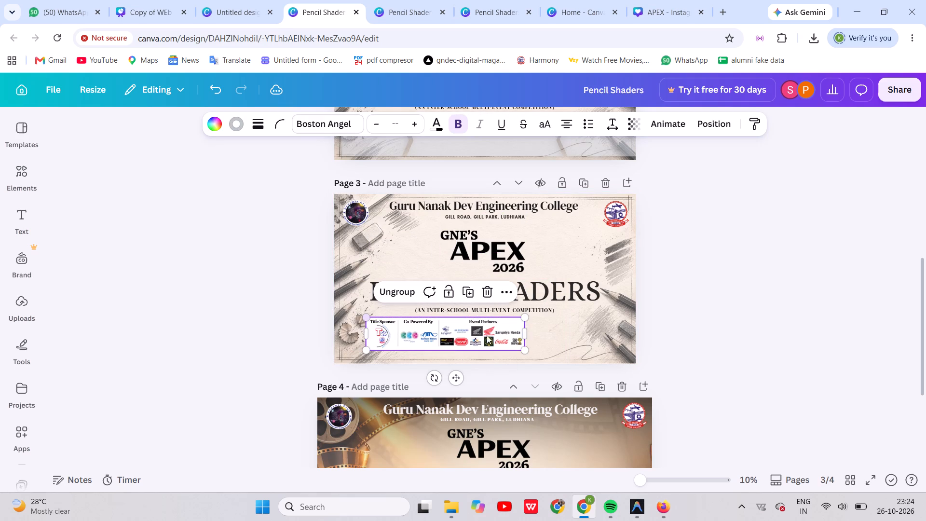
left_click_drag(524, 331, 596, 337)
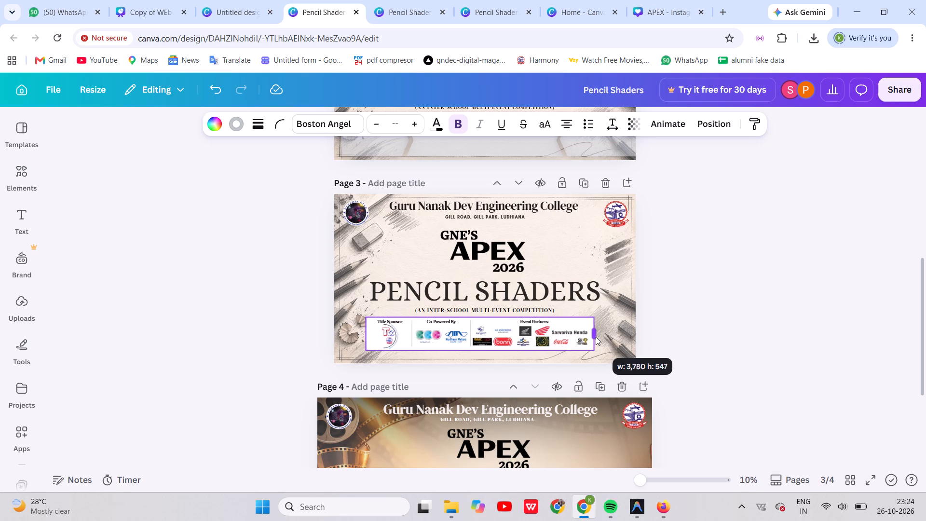
left_click_drag(596, 337, 599, 337)
left_click_drag(503, 333, 506, 340)
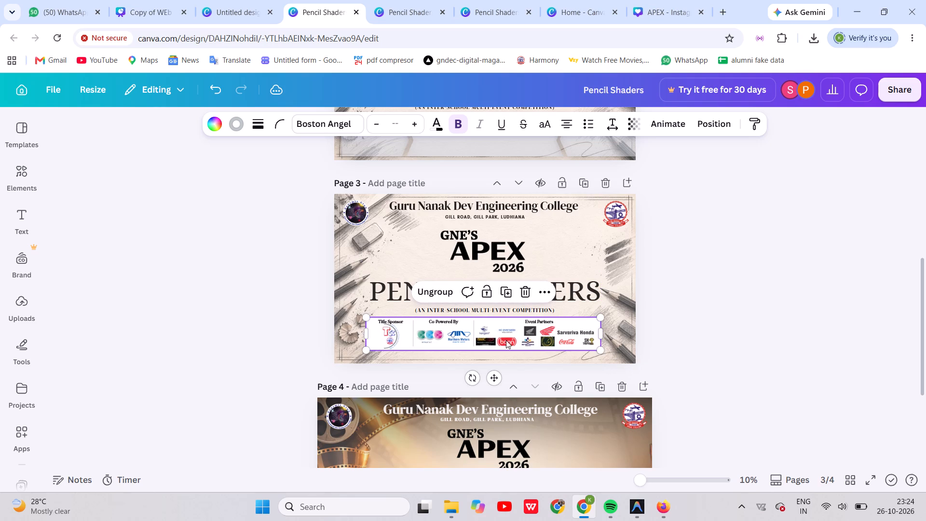
Lower the white sponsor logo panel on page 3 so it sits just beneath the event date line.
left_click_drag(506, 340, 506, 342)
left_click(499, 341)
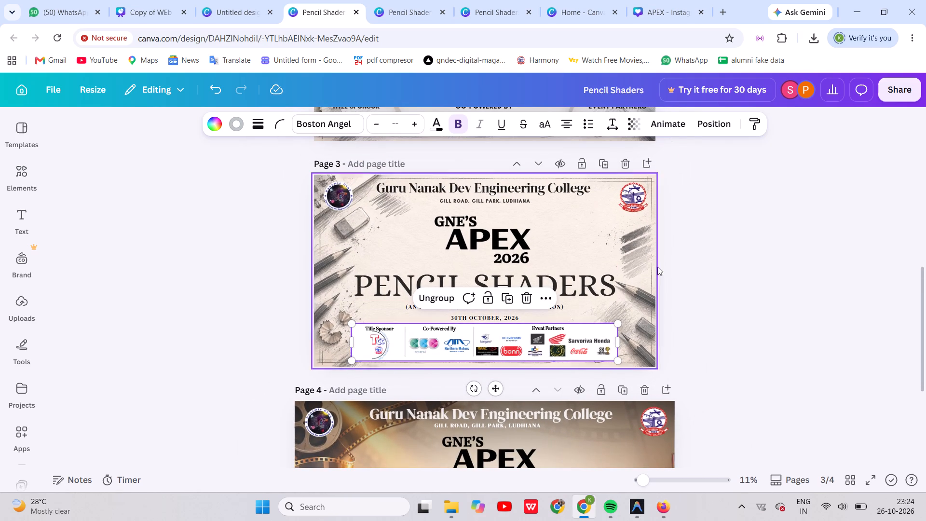
left_click(709, 269)
left_click(505, 233)
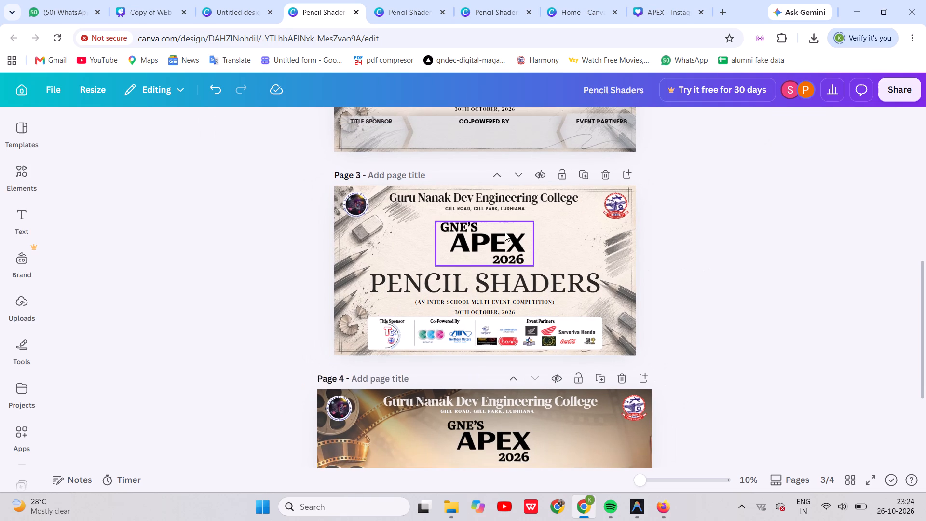
left_click(533, 244)
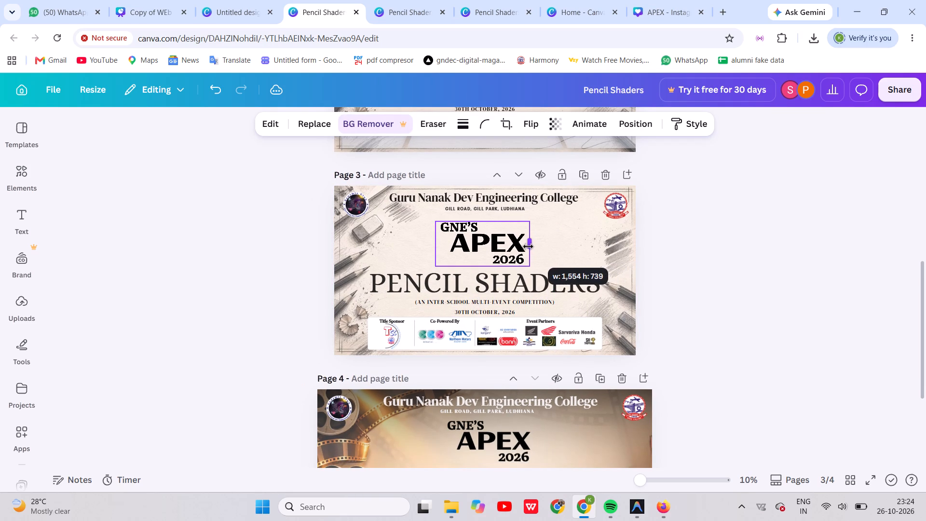
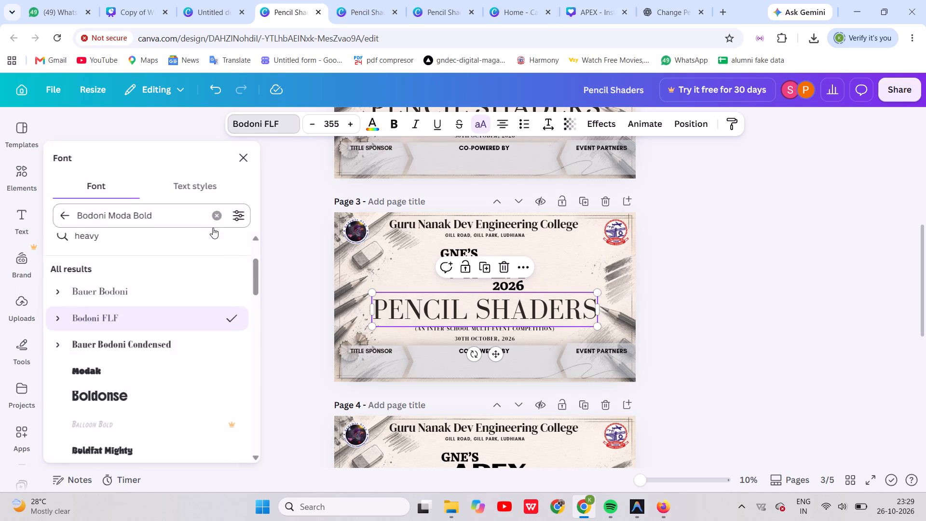
Apply the Bold style of Bodoni FLF to the PENCIL SHADERS title on page 3.
left_click(57, 322)
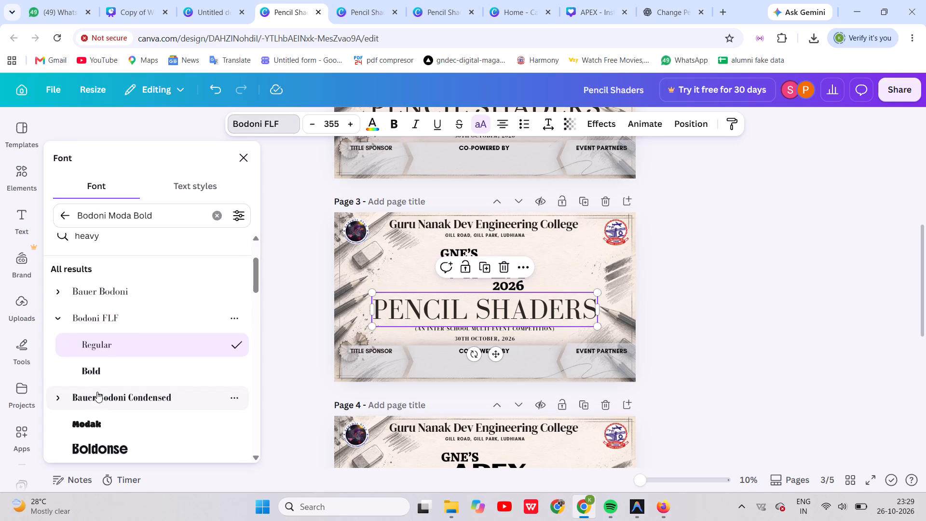
left_click(94, 374)
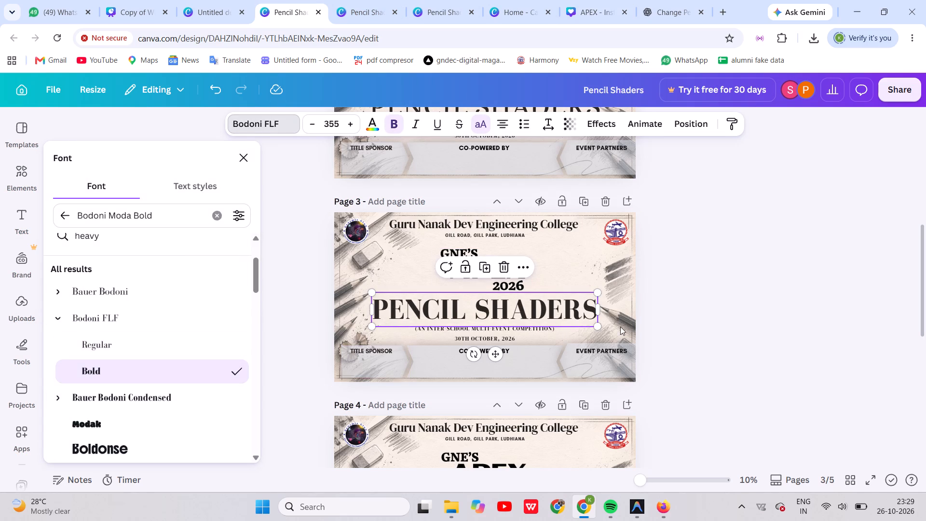
left_click(669, 329)
Open the page alignment options for the PENCIL SHADERS title on page 3.
right_click(531, 309)
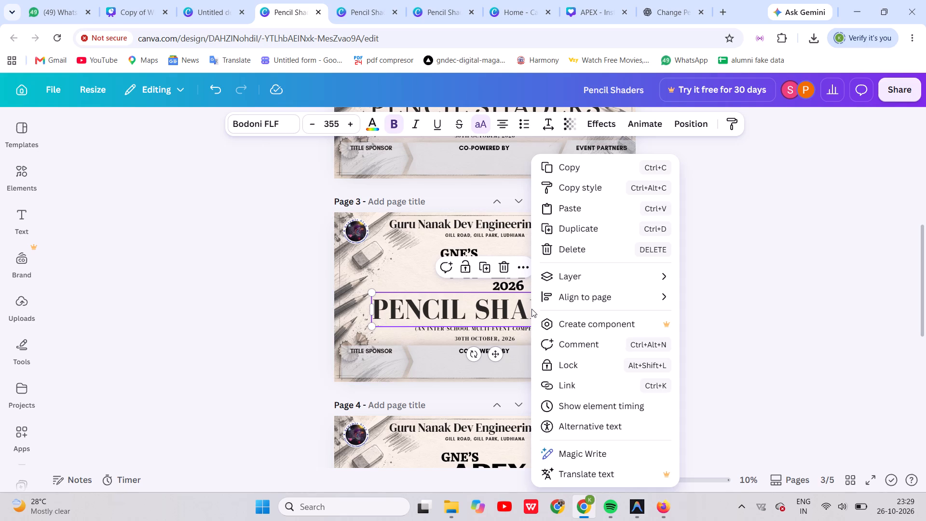
left_click(598, 289)
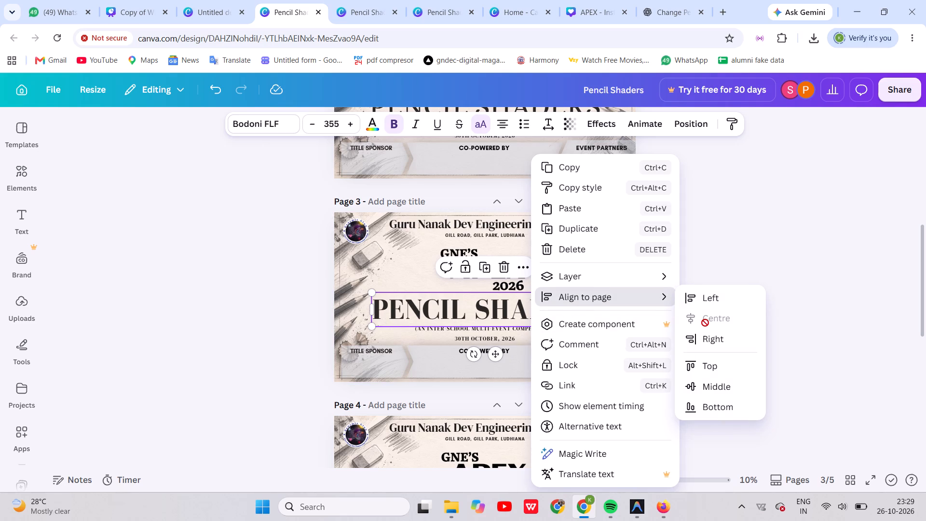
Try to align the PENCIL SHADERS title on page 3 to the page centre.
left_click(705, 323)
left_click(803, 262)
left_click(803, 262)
Nudge the GNE'S APEX 2026 graphic on page 3 slightly upward, away from the title.
scroll(803, 262, "up", 1)
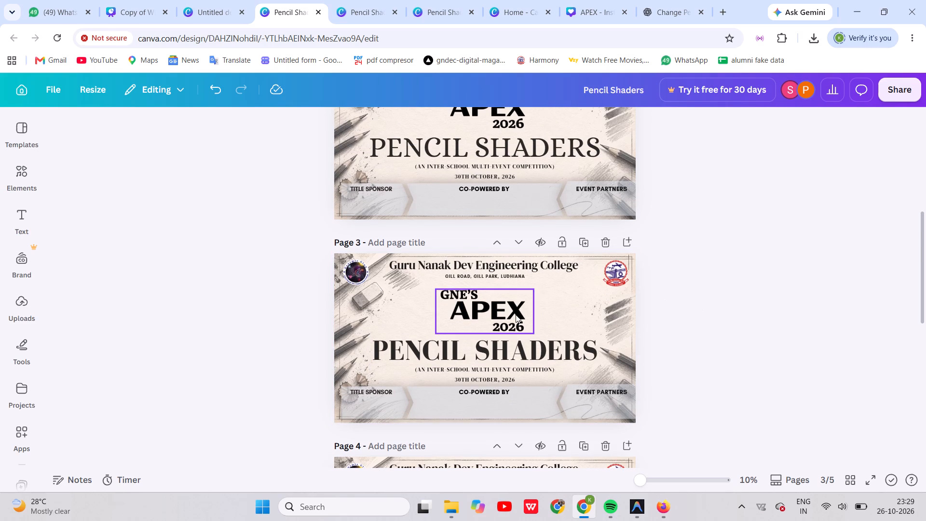
left_click(516, 315)
key("Up")
key("Up")
key("Up")
key("Up")
key("Up")
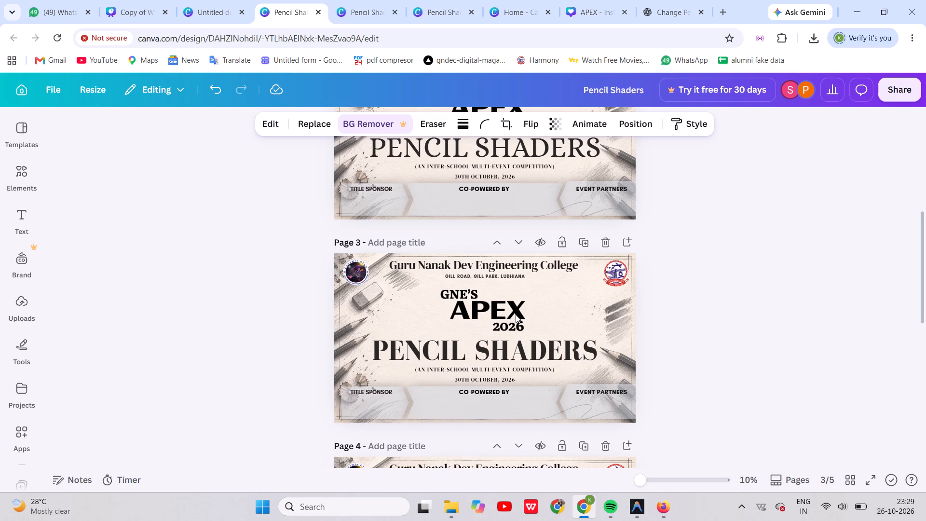
key("Up")
key("Up")
key("Up")
key("Up")
key("Up")
key("Up")
key("Up")
key("Up")
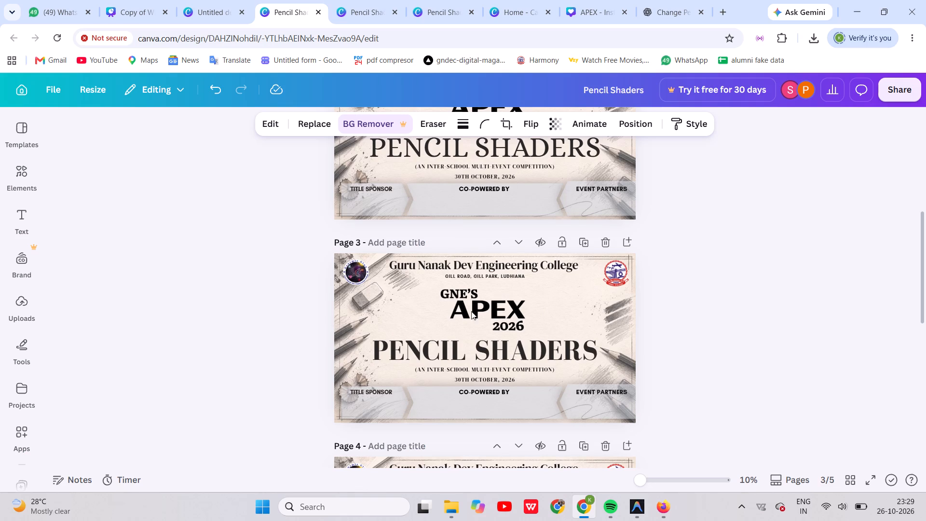
Enlarge the Causmic Club logo on page 3 to about 530 × 525.
left_click(357, 276)
left_click_drag(367, 282, 374, 289)
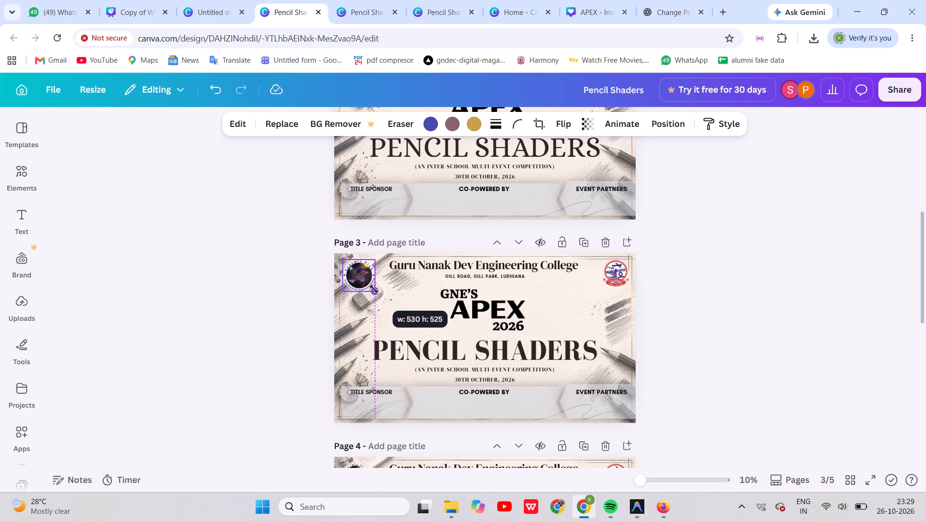
left_click_drag(374, 289, 374, 289)
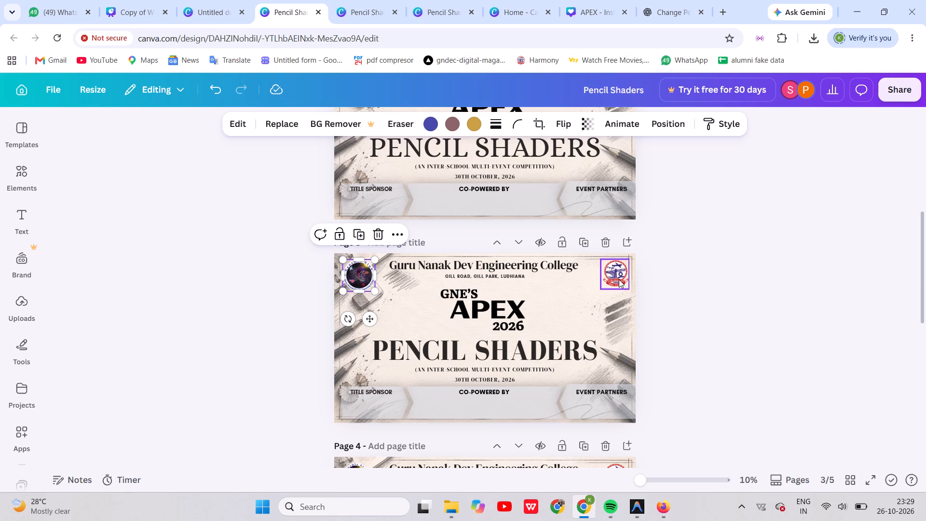
Move the engineering college logo on page 3 beside the club logo, enlarge it, and overlay it on the club logo to compare sizes.
left_click_drag(619, 279, 397, 293)
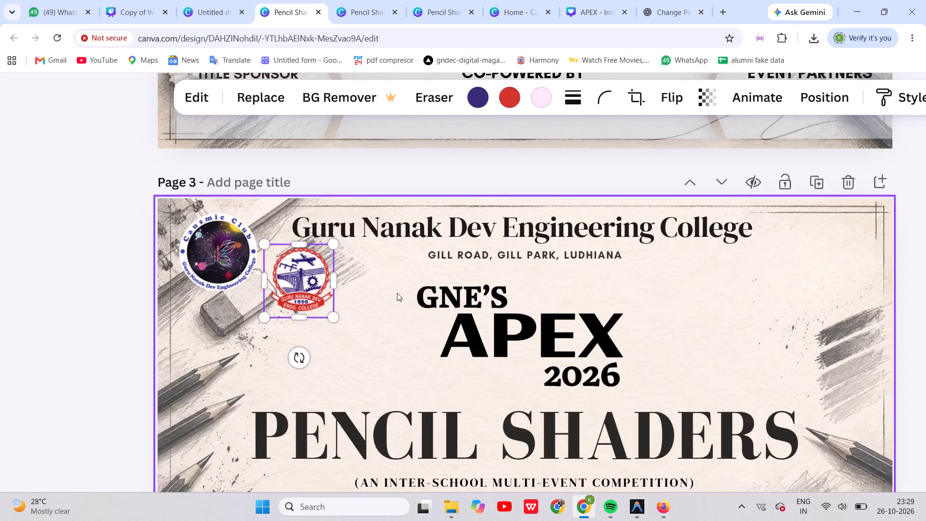
scroll(397, 293, "right", 2)
left_click_drag(367, 247, 347, 237)
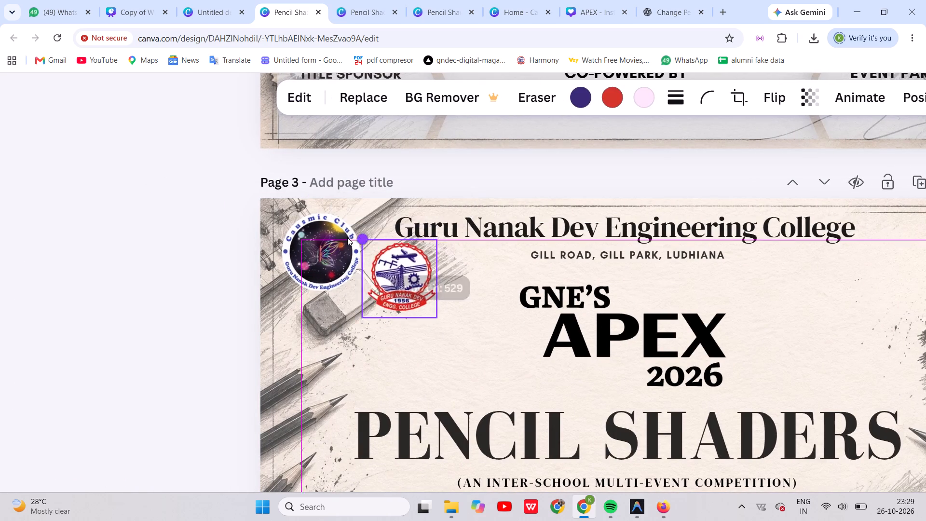
left_click_drag(347, 237, 335, 232)
left_click_drag(394, 258, 325, 250)
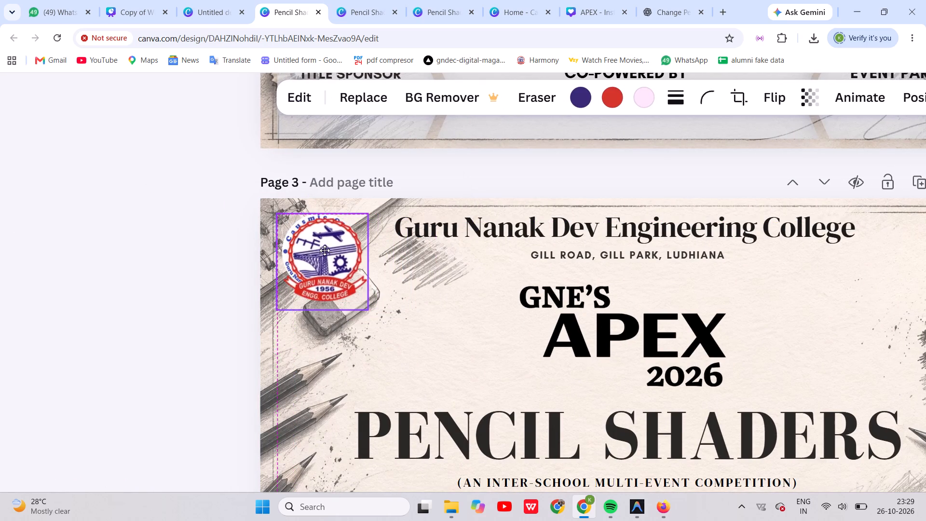
left_click_drag(325, 250, 319, 247)
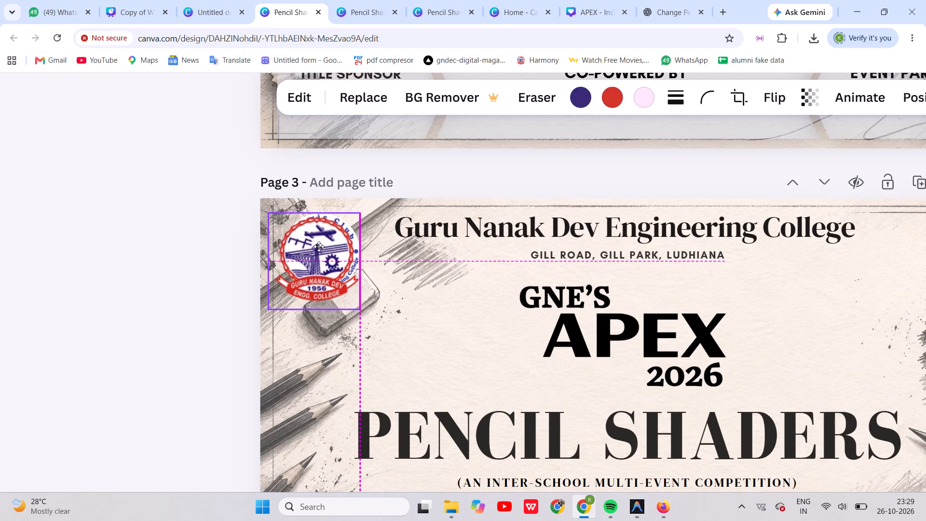
Move the engineering college logo to page 3's upper-right corner, opposite the club logo, with matching 236 spacing beside the college name.
left_click_drag(319, 247, 528, 236)
left_click_drag(443, 258, 522, 256)
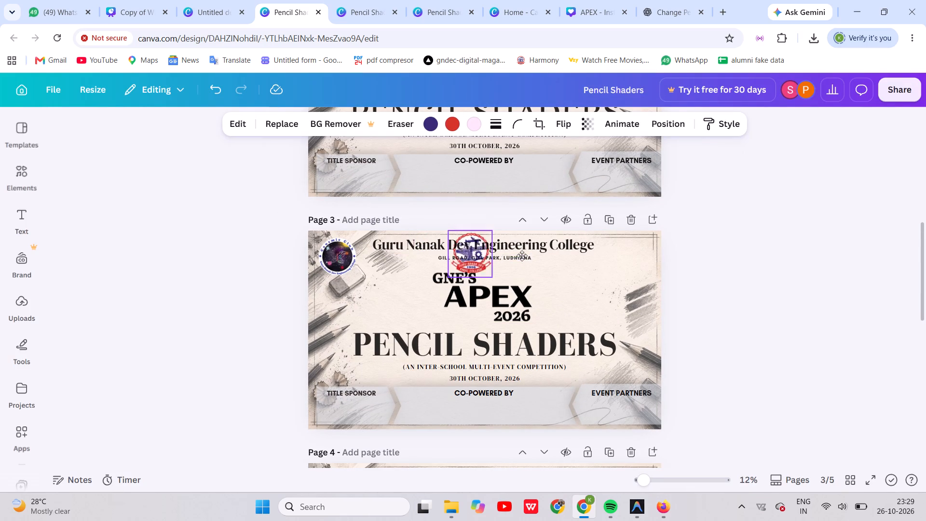
left_click_drag(522, 256, 636, 260)
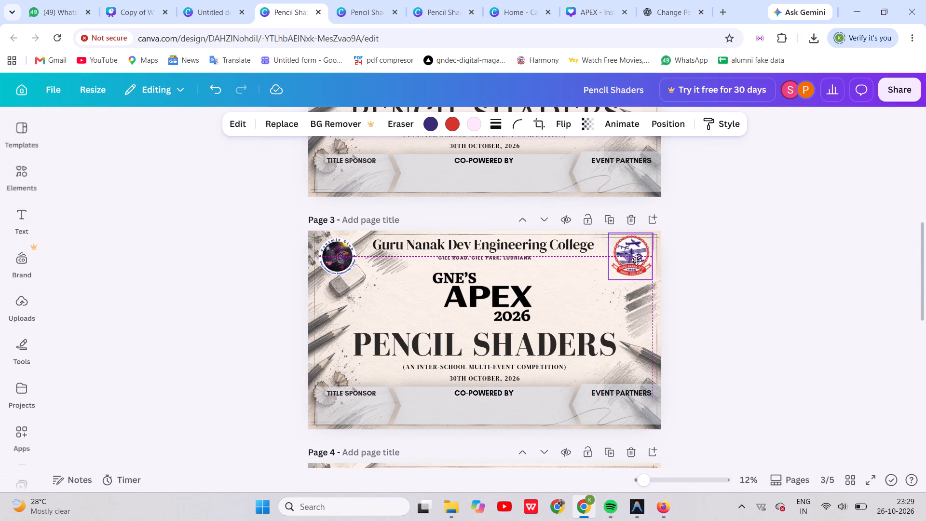
left_click_drag(636, 260, 641, 261)
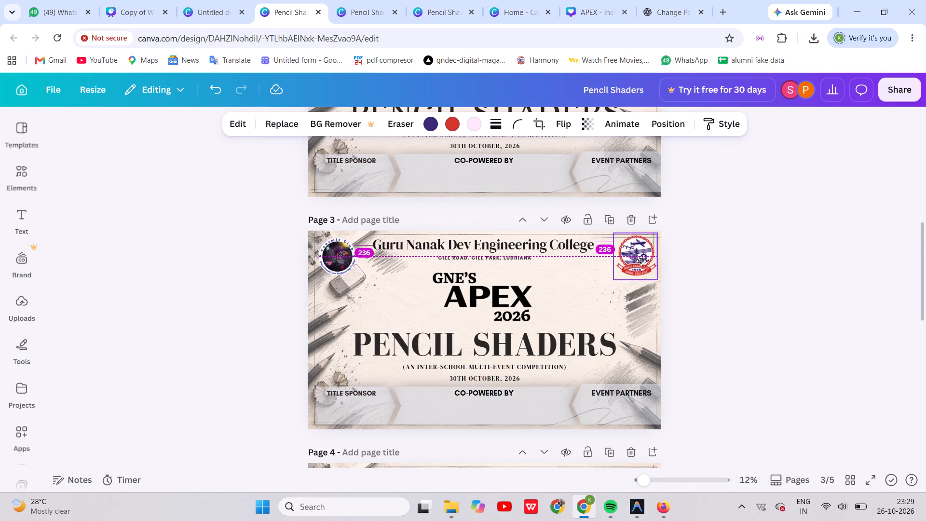
left_click_drag(641, 261, 640, 261)
left_click_drag(640, 261, 641, 261)
left_click_drag(641, 261, 641, 261)
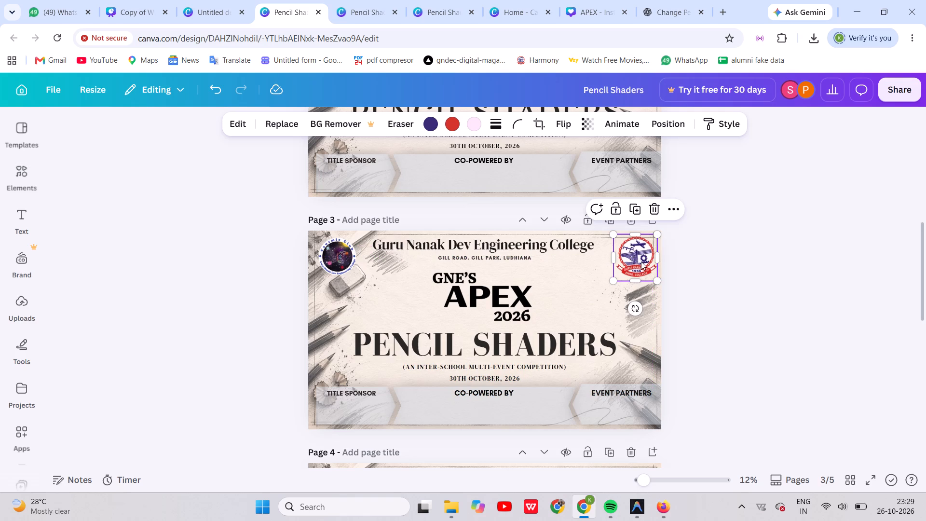
Nudge the engineering college logo on page 3 slightly upward and a touch to the left.
key("Up")
key("Up")
key("Up")
key("Up")
key("Up")
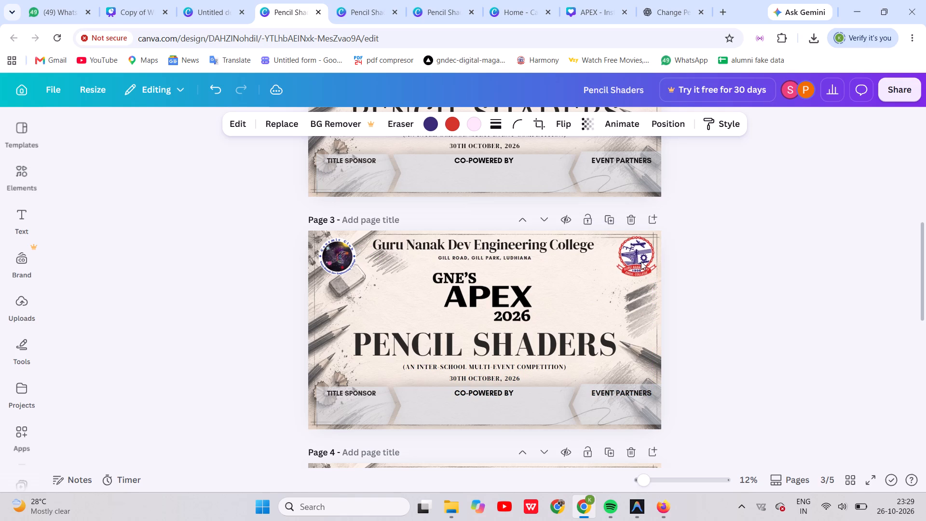
key("Up")
key("Up")
key("Left")
key("Left")
key("Right")
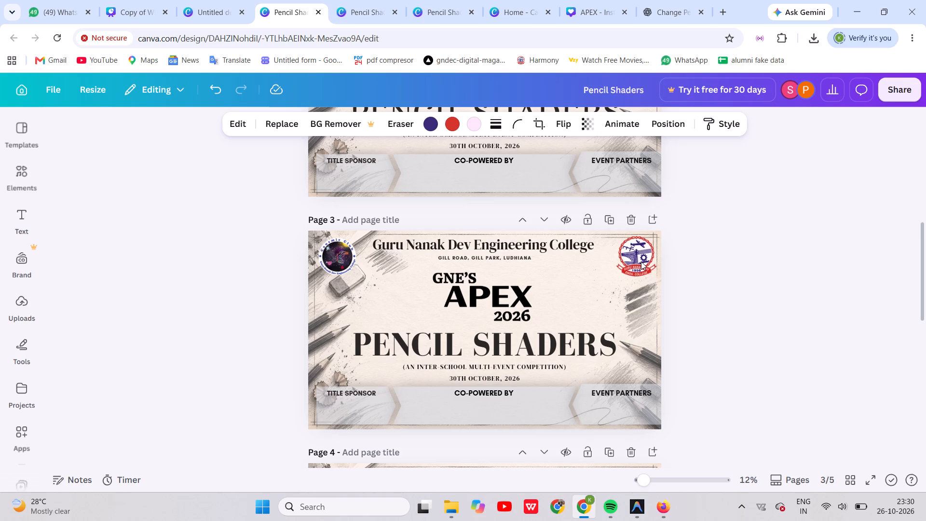
Fine-tune the engineering college logo's height on page 3 to level it with the Causmic Club logo, and nudge it slightly right.
scroll(641, 261, "up", 1)
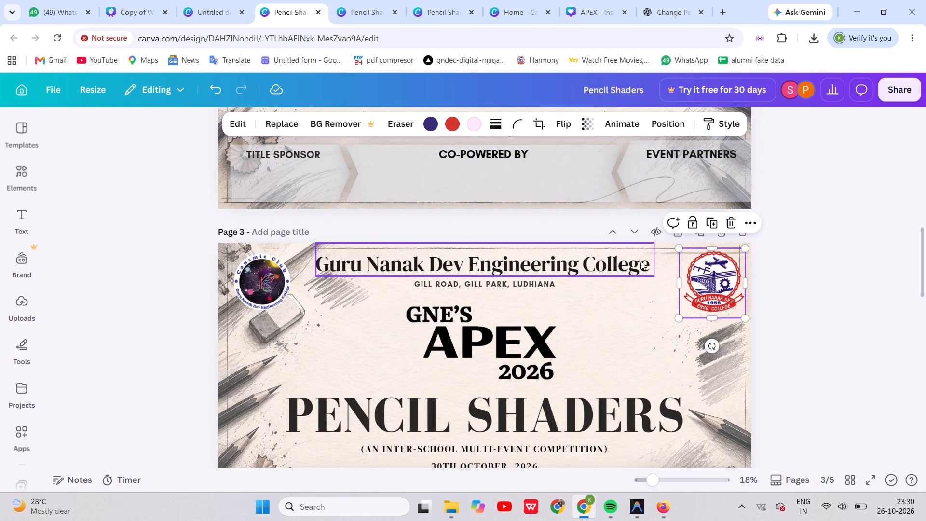
key("Up")
key("Down")
key("Down")
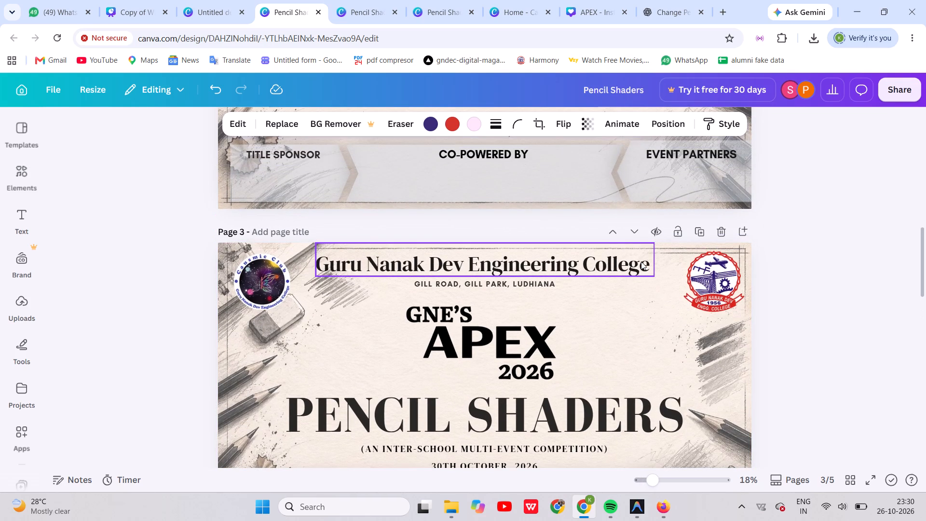
key("Down")
key("Down")
key("Down")
key("Down")
key("Down")
key("Down")
key("Down")
key("Down")
key("Up")
key("Up")
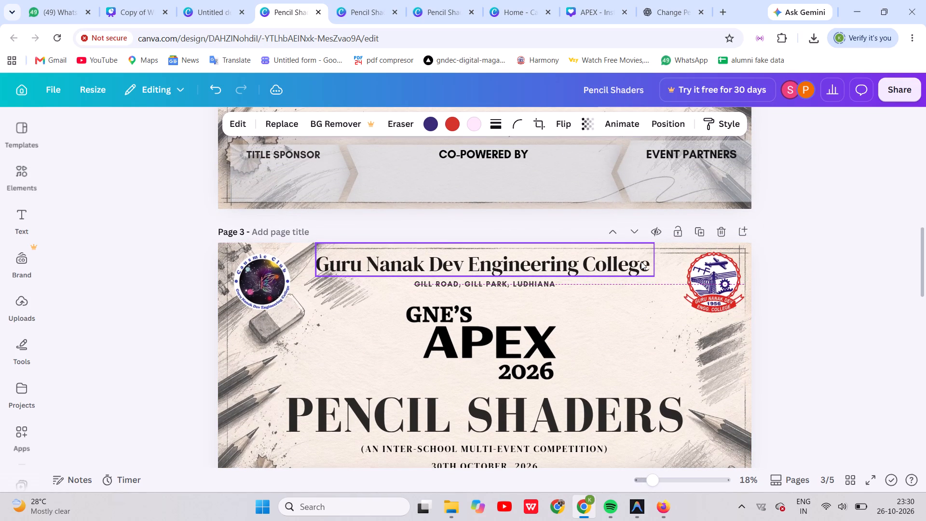
key("Right")
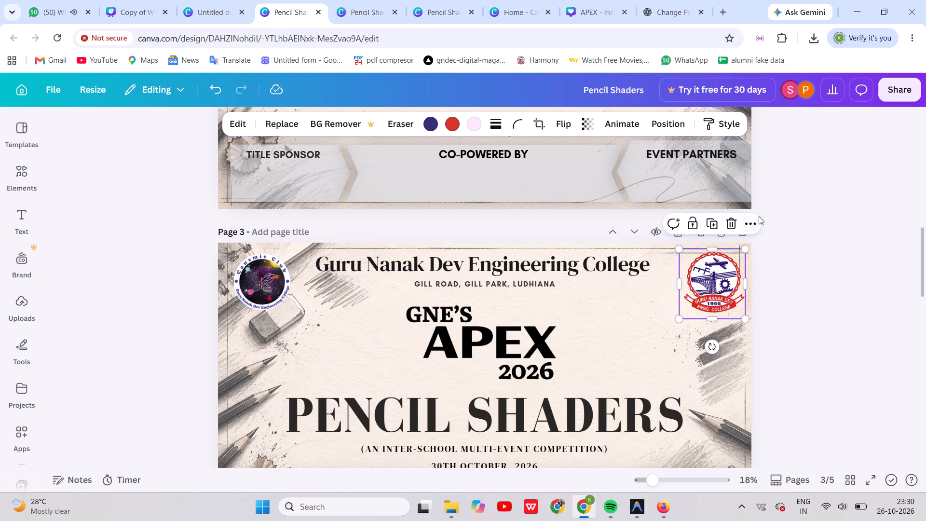
scroll(869, 195, "up", 1)
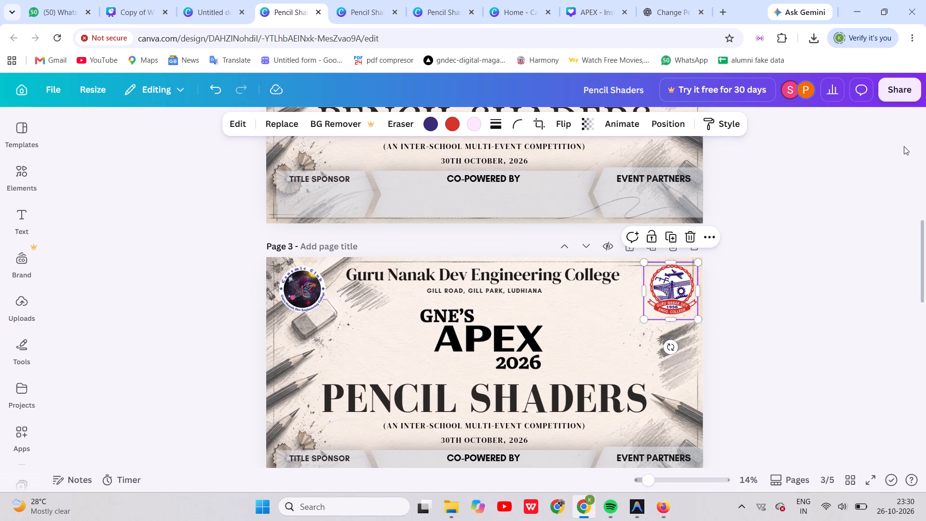
Download only the current page, page 3, of the Pencil Shaders design as a PNG.
left_click(810, 48)
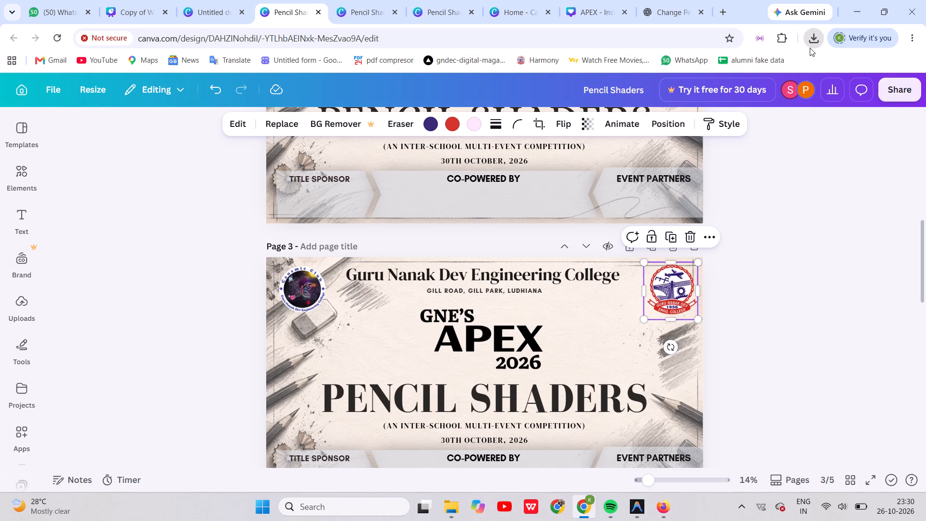
left_click(898, 272)
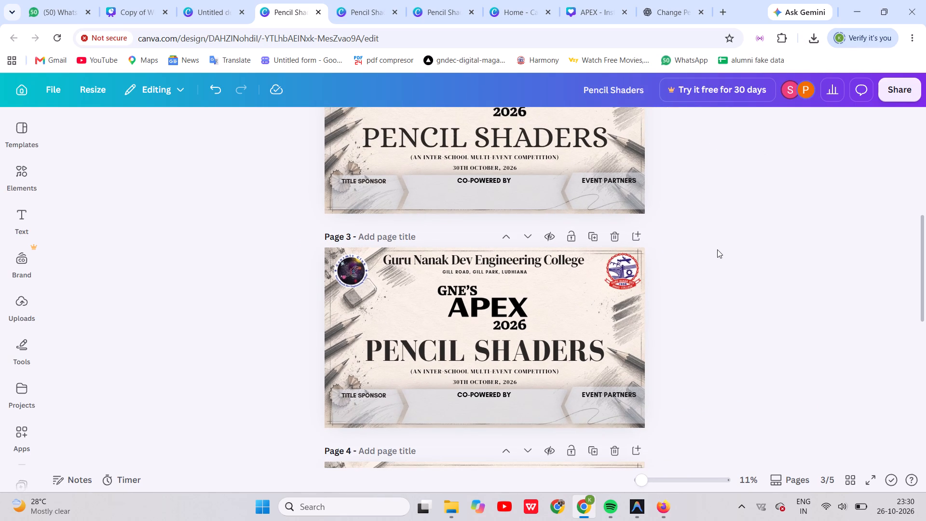
left_click(888, 86)
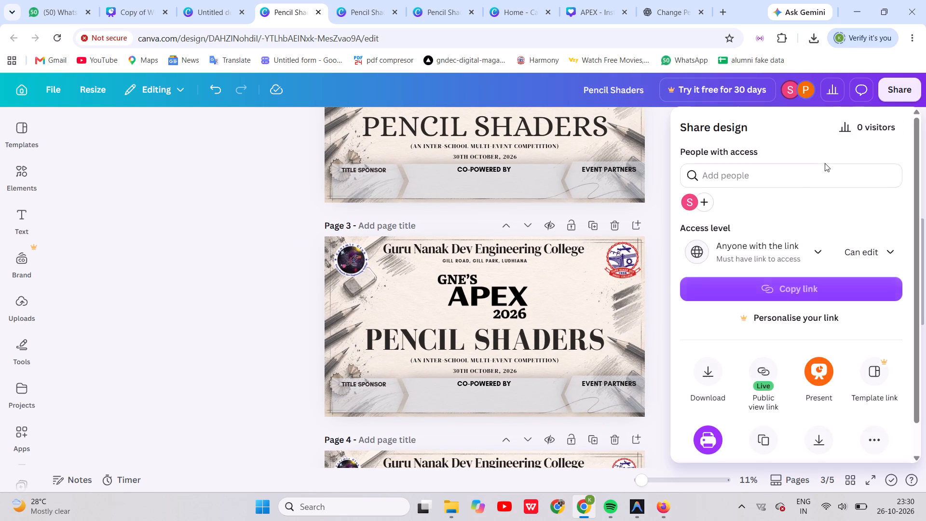
left_click(720, 368)
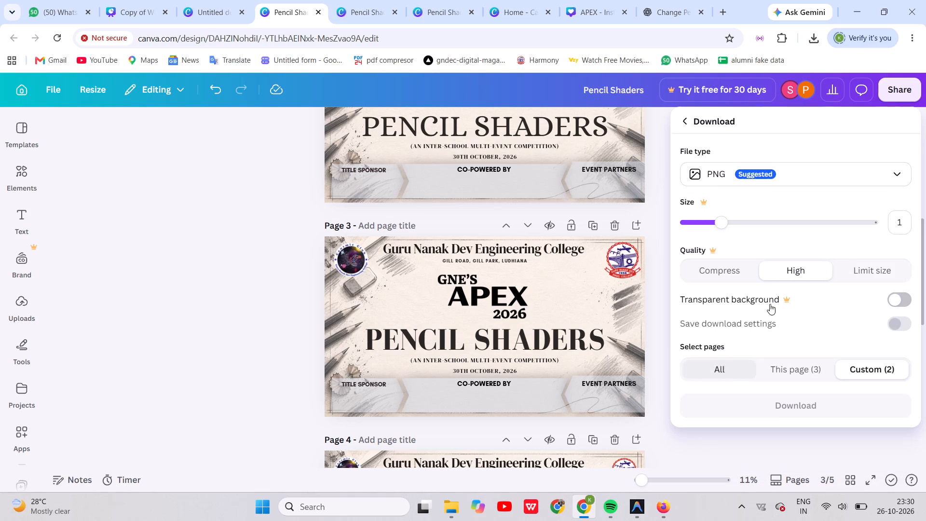
left_click(802, 372)
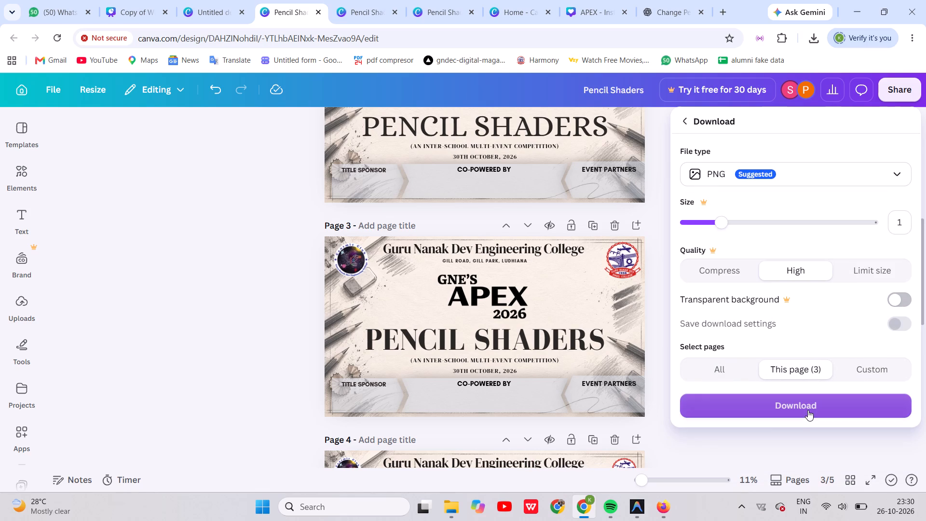
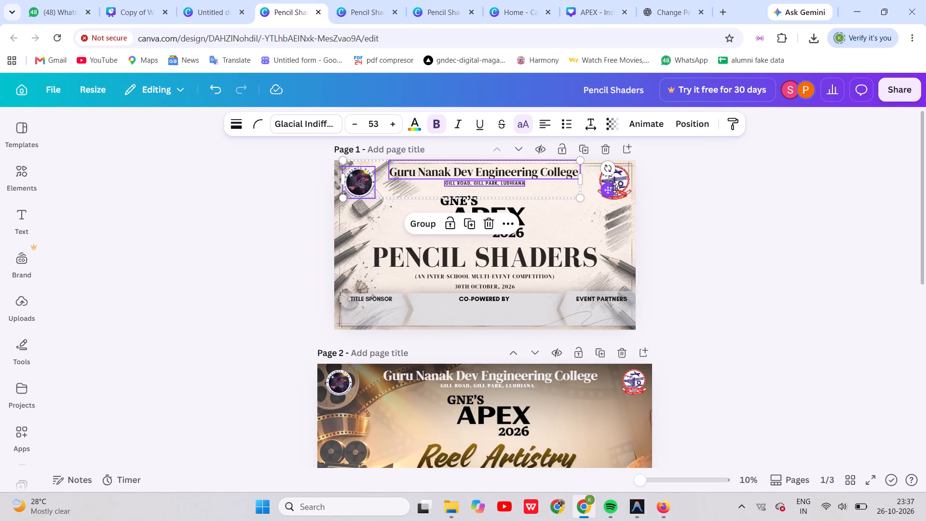
Group page 1's header elements: the club logo, college name, address line, engineering college logo and GNE's APEX 2026 logo.
left_click(617, 186, "shift")
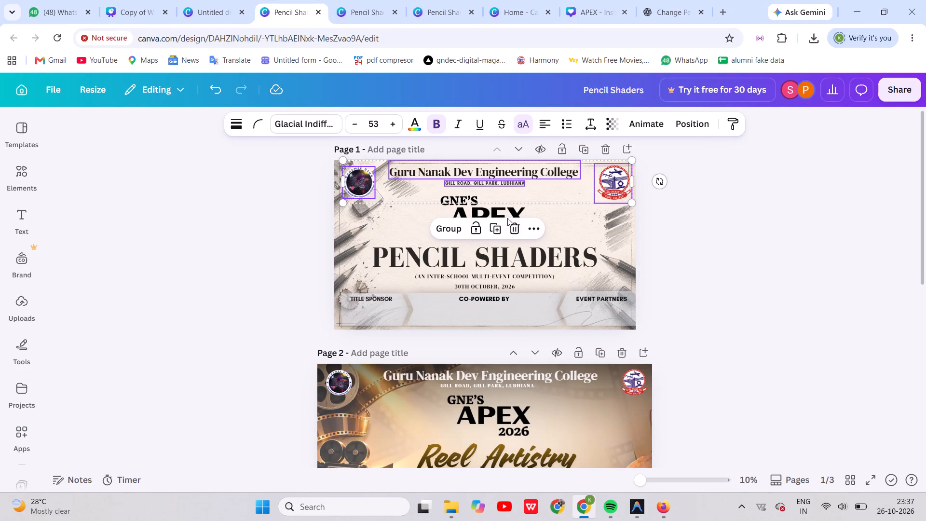
left_click(495, 213, "shift")
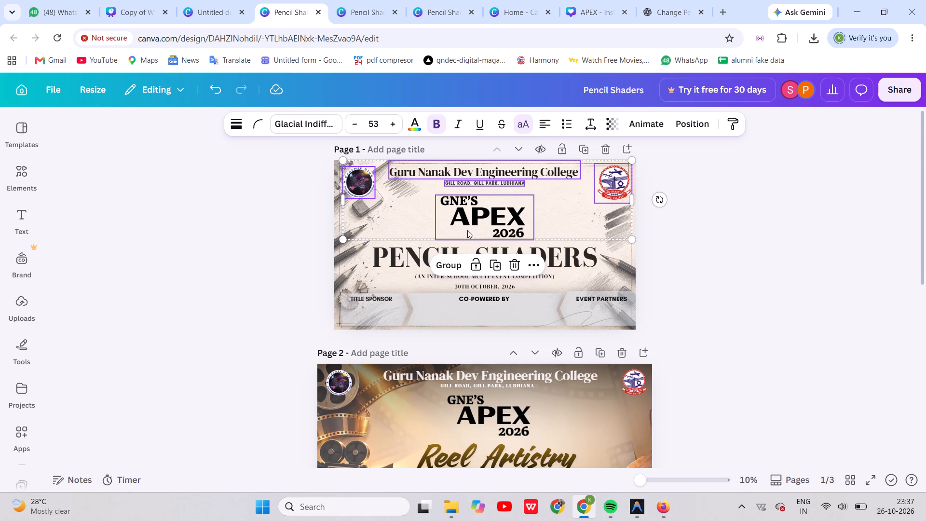
left_click(459, 263)
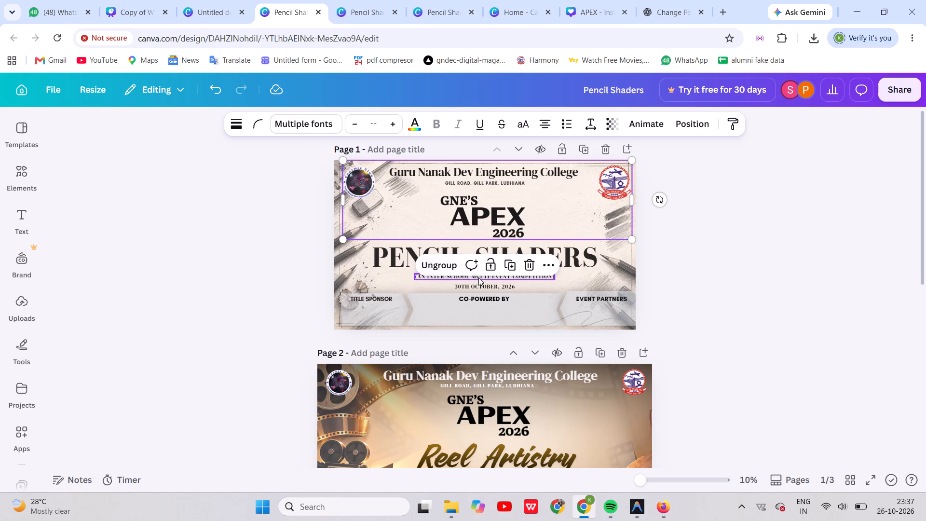
Copy page 1's grouped header, containing both logos, the college name and address, and the GNE'S APEX 2026 title.
key("ctrl+c")
Delete both logos, the college name, the address line and the GNE'S APEX 2026 title from the Reel Artistry banner on page 2.
scroll(483, 411, "down", 1)
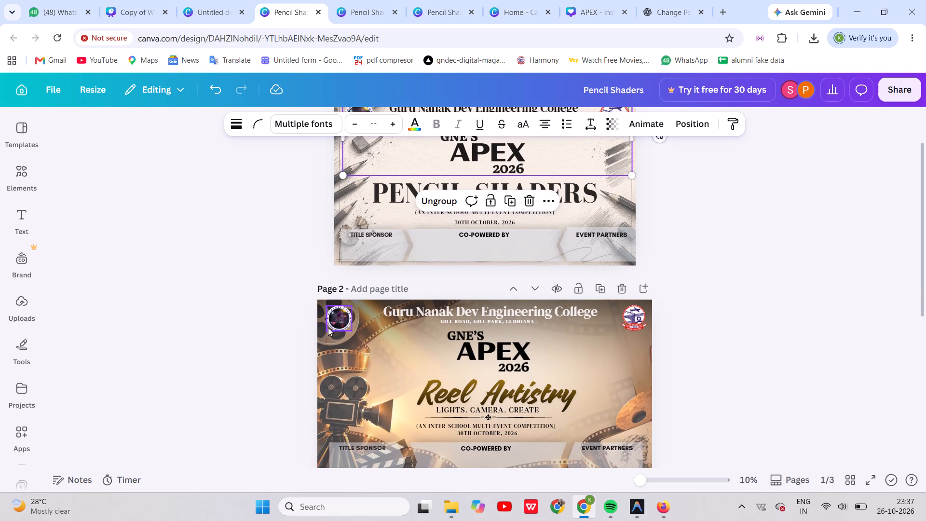
left_click(333, 323)
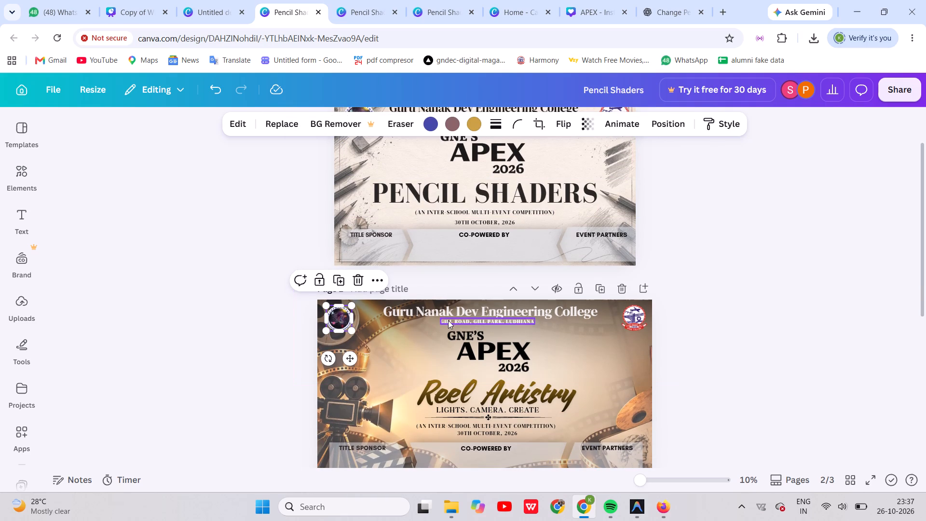
left_click(449, 319, "shift")
left_click(445, 312, "shift")
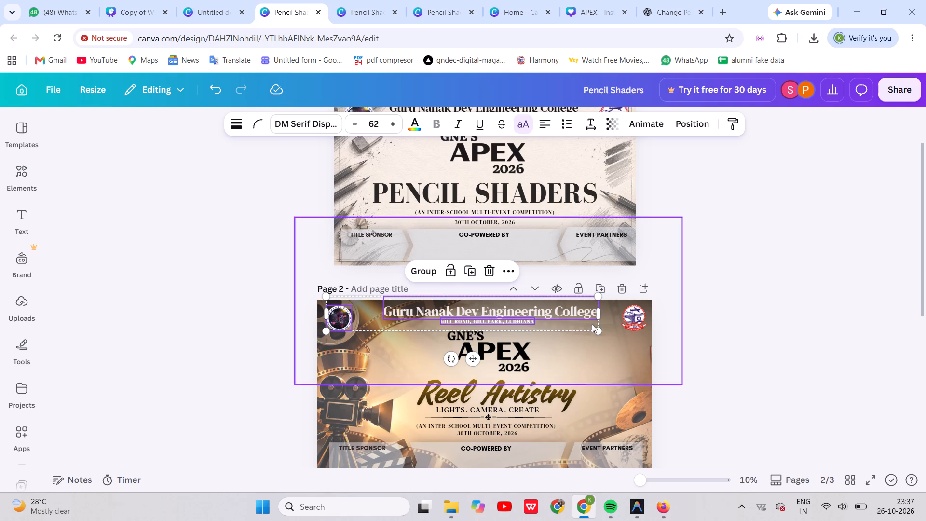
left_click(630, 325, "shift")
left_click(520, 353, "shift")
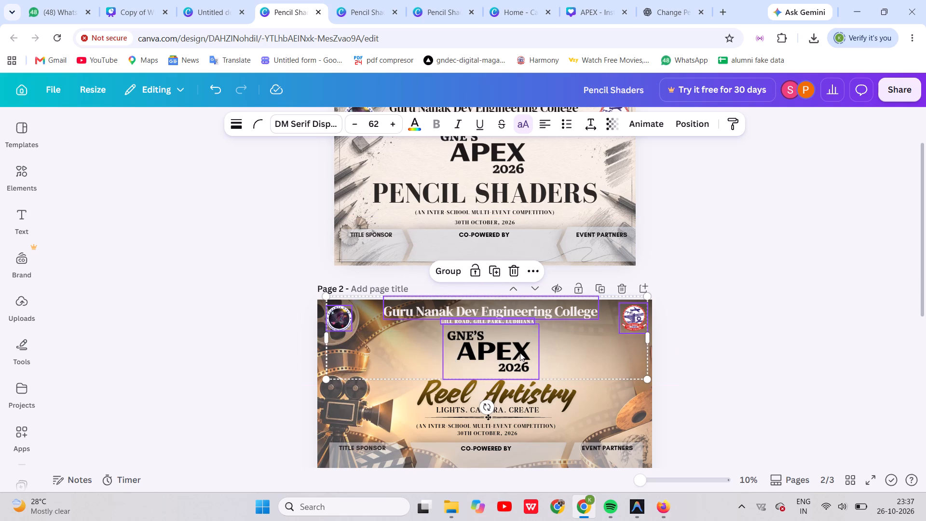
key("BackSpace")
Paste the header group copied from page 1 onto the Reel Artistry banner on page 2, using the clipboard history.
left_click(486, 338)
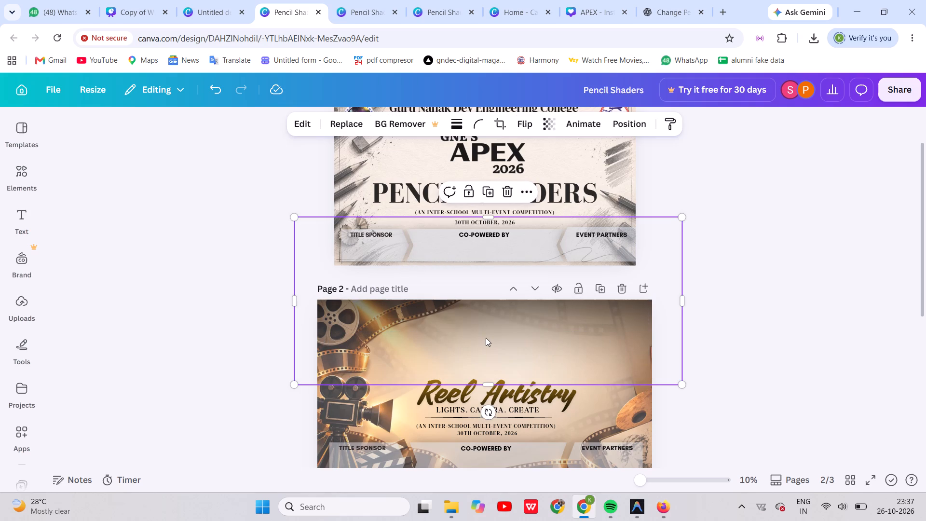
key("ctrl+c")
key("super+v")
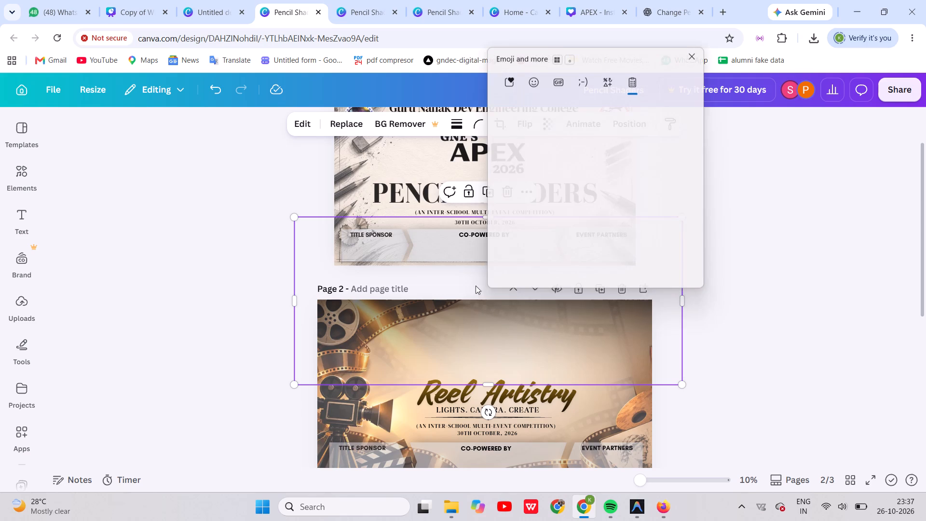
left_click(578, 207)
key("ctrl+v")
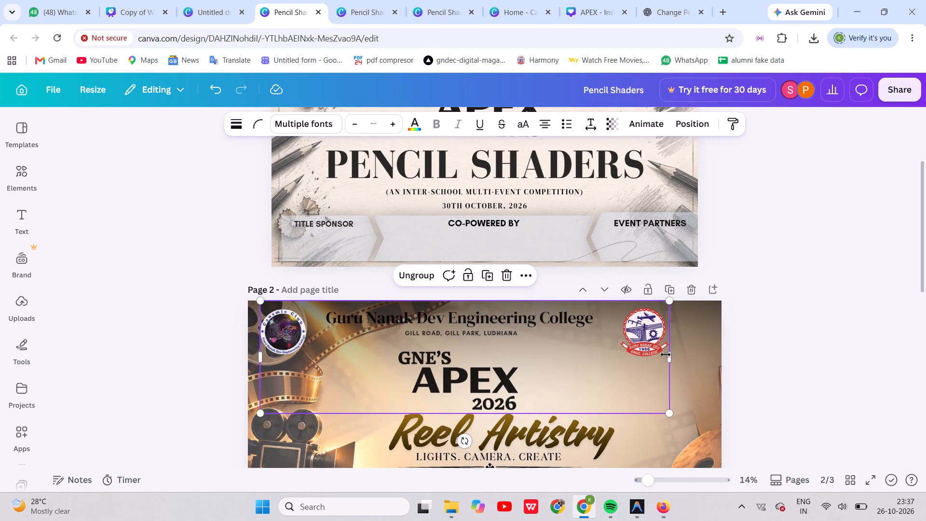
Widen the pasted header group on page 2 until its side margins match on both edges of the banner.
left_click_drag(668, 355, 719, 351)
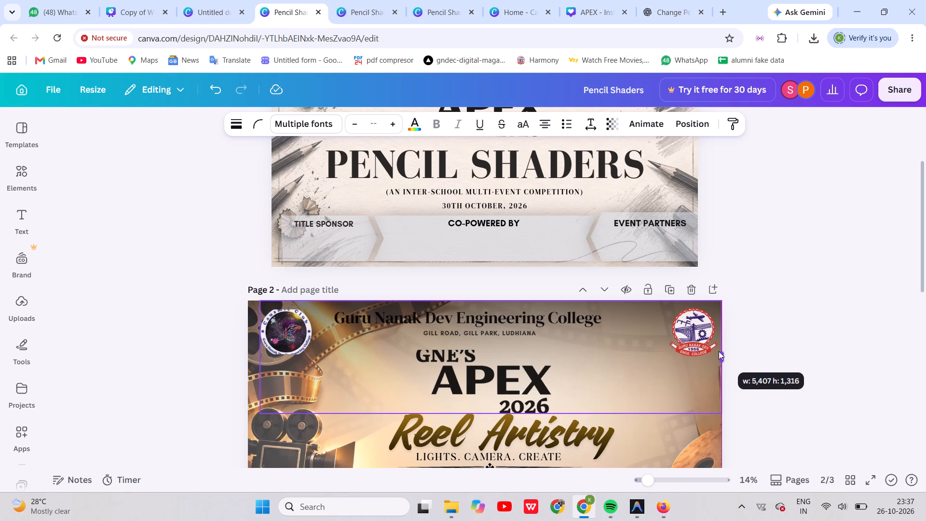
left_click_drag(719, 351, 716, 351)
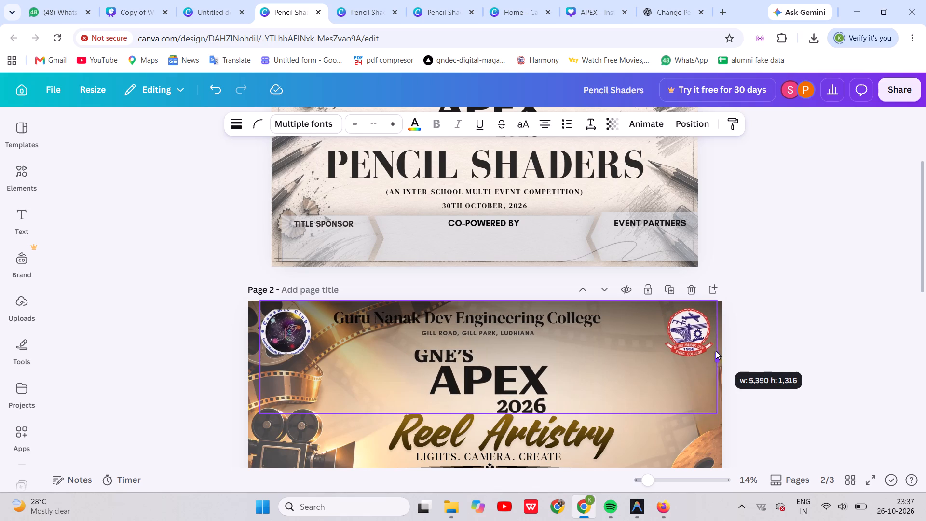
left_click_drag(716, 351, 708, 351)
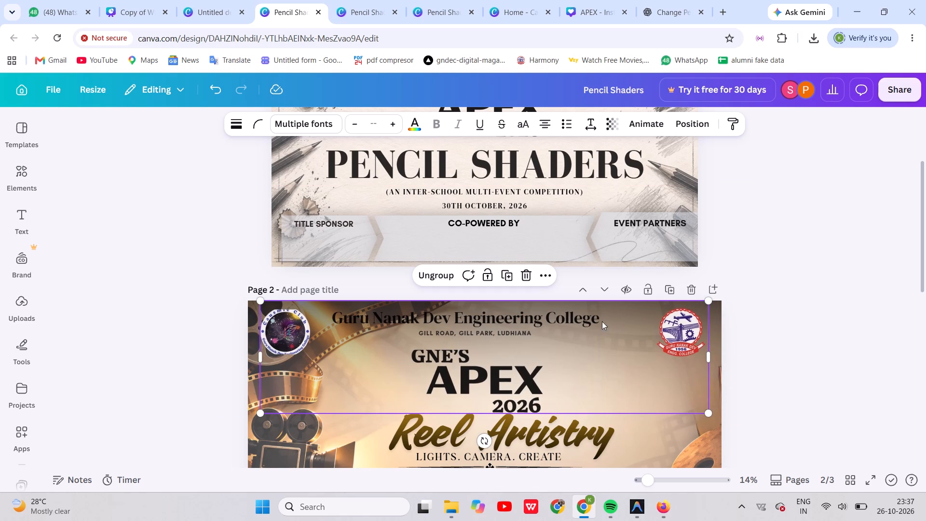
Ungroup the pasted header on page 2 into its separate logos and text elements.
left_click(805, 329)
left_click(632, 341)
left_click(430, 269)
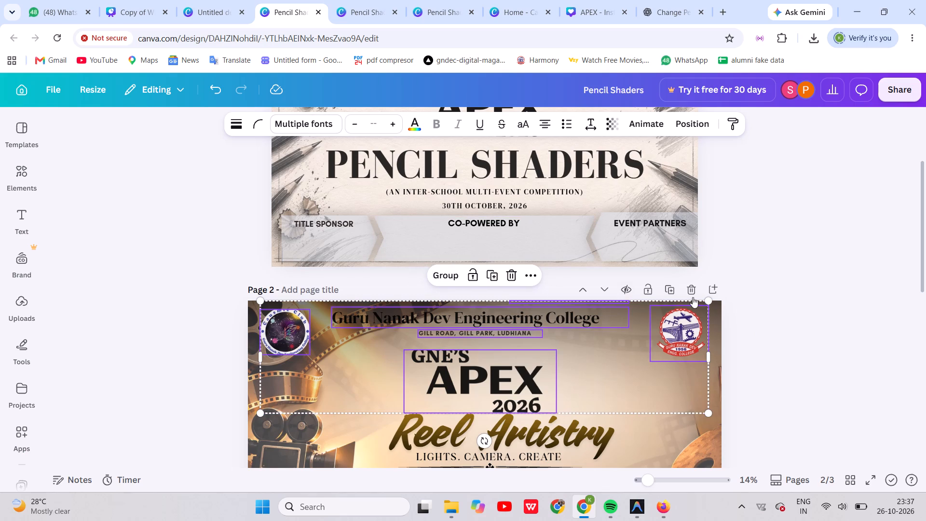
left_click(779, 346)
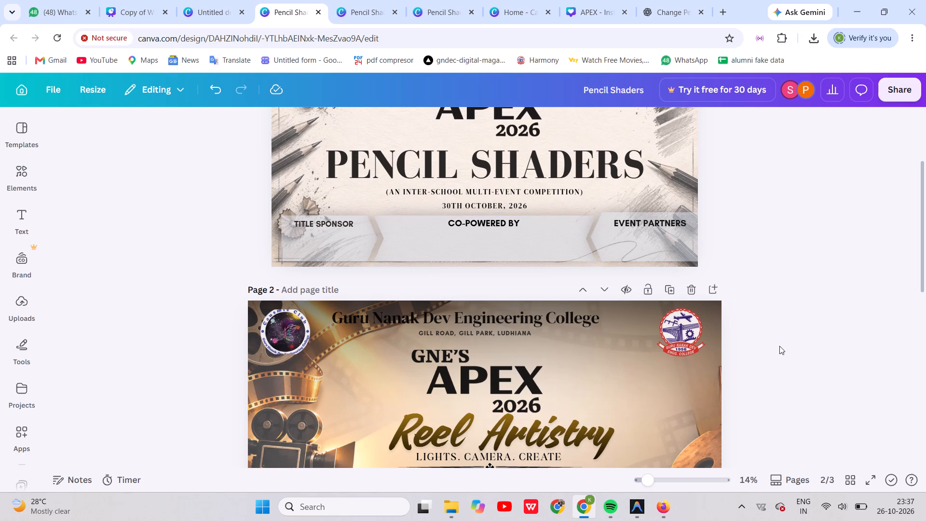
Recolour the college name and the Gill Road, Gill Park, Ludhiana address line on page 2 white.
left_click(533, 321)
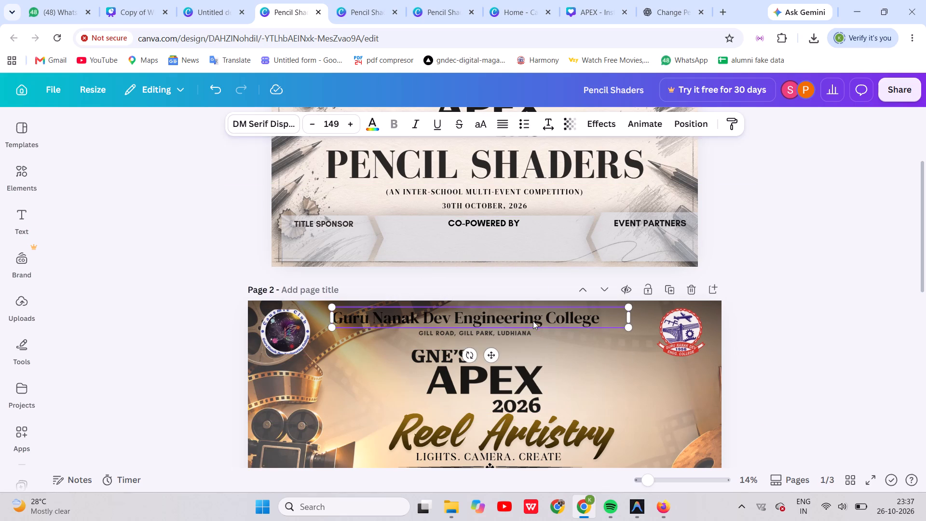
left_click(374, 125)
left_click(119, 242)
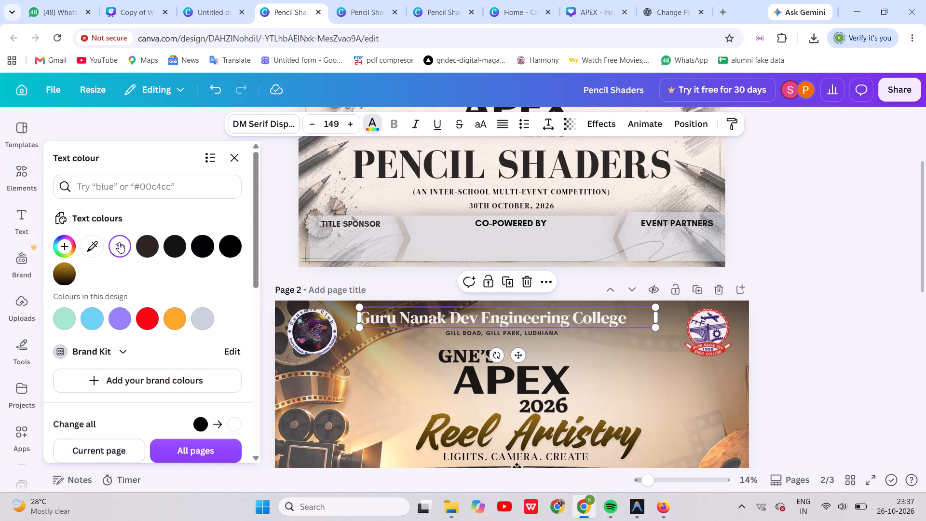
left_click(456, 332)
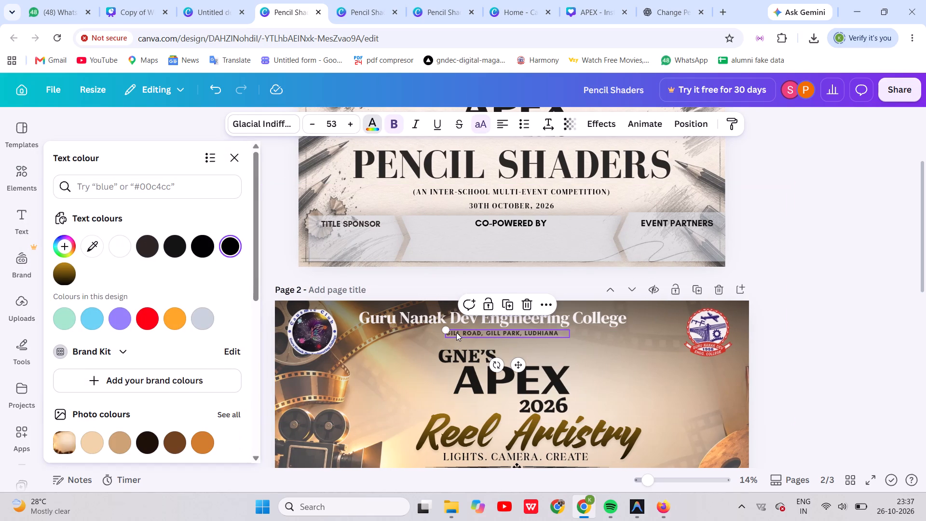
left_click(125, 247)
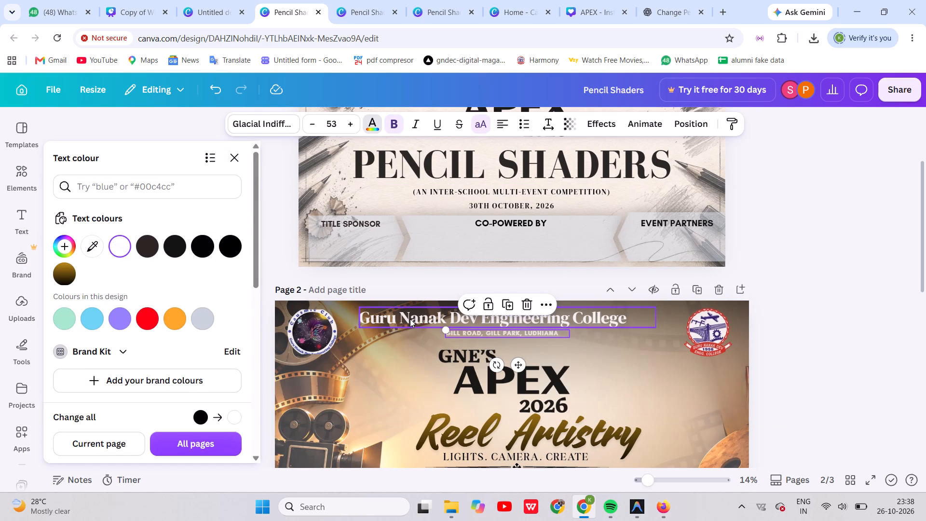
Select the Causmic Club logo on page 2.
left_click(320, 341)
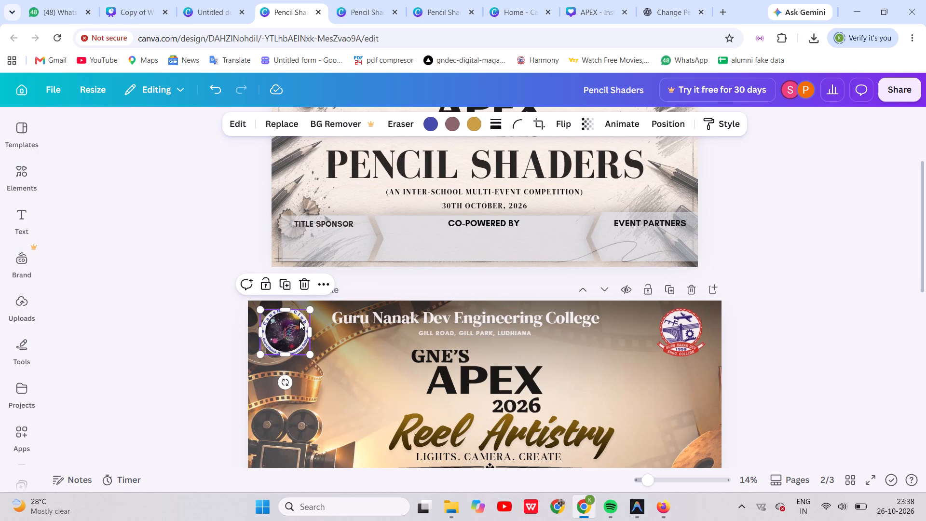
Undo the white text recolouring, the ungrouping and the widening of the pasted header on page 2.
key("ctrl+z")
key("ctrl+z")
key("ctrl+z")
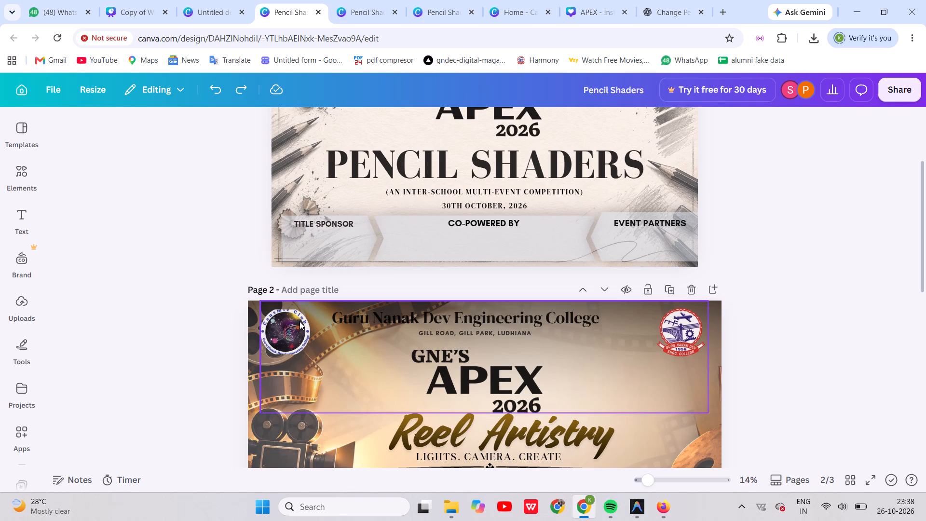
key("ctrl+z")
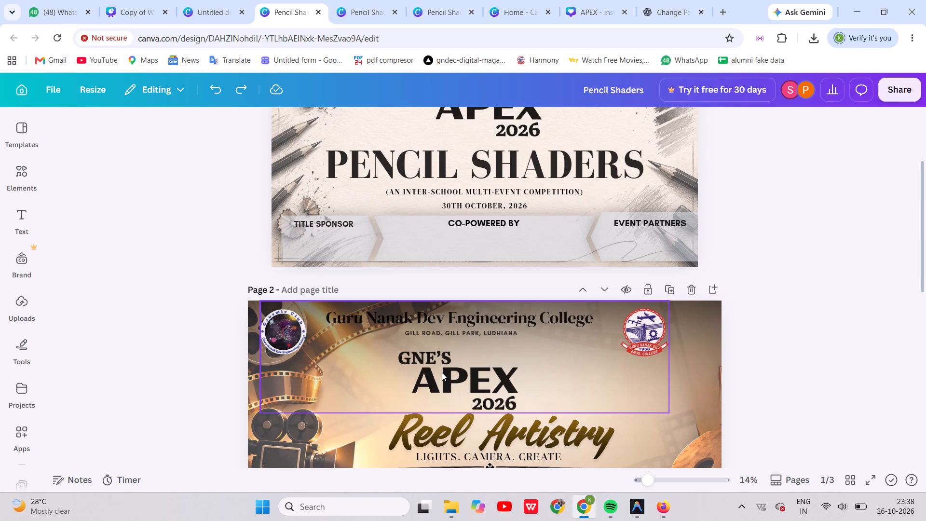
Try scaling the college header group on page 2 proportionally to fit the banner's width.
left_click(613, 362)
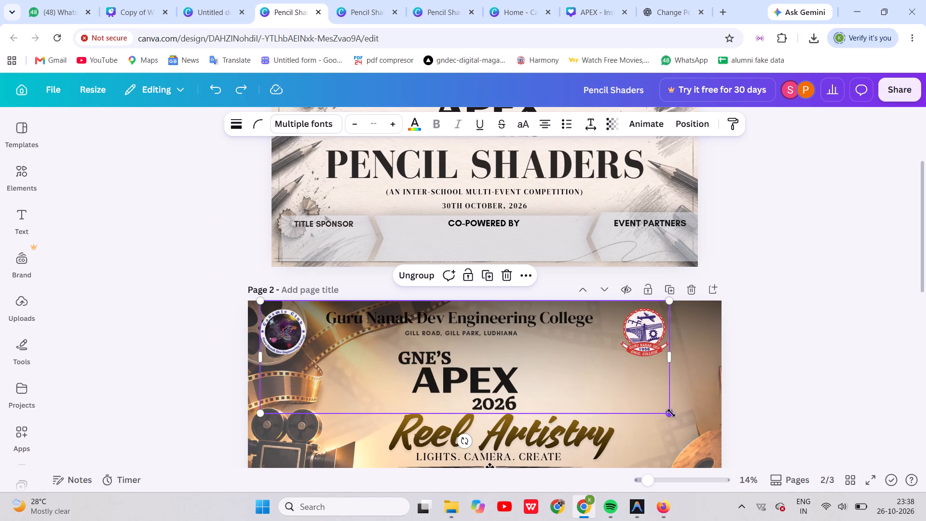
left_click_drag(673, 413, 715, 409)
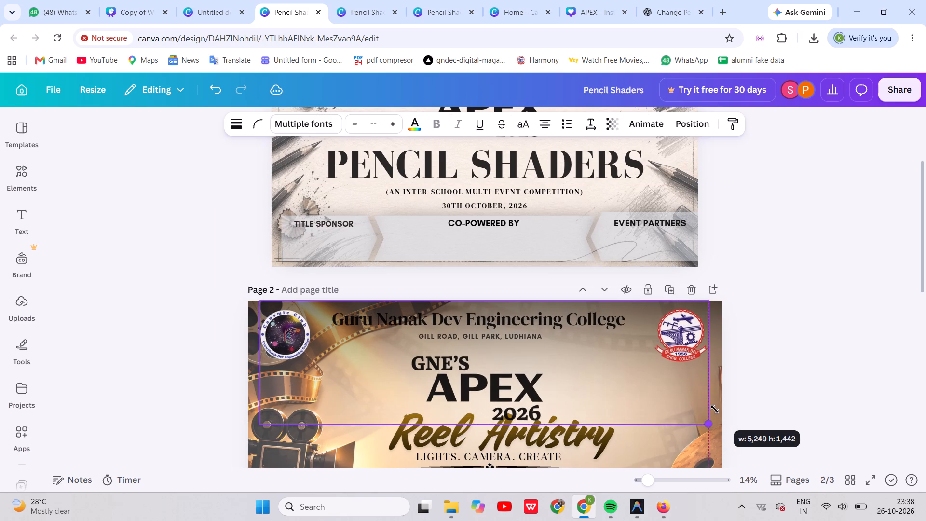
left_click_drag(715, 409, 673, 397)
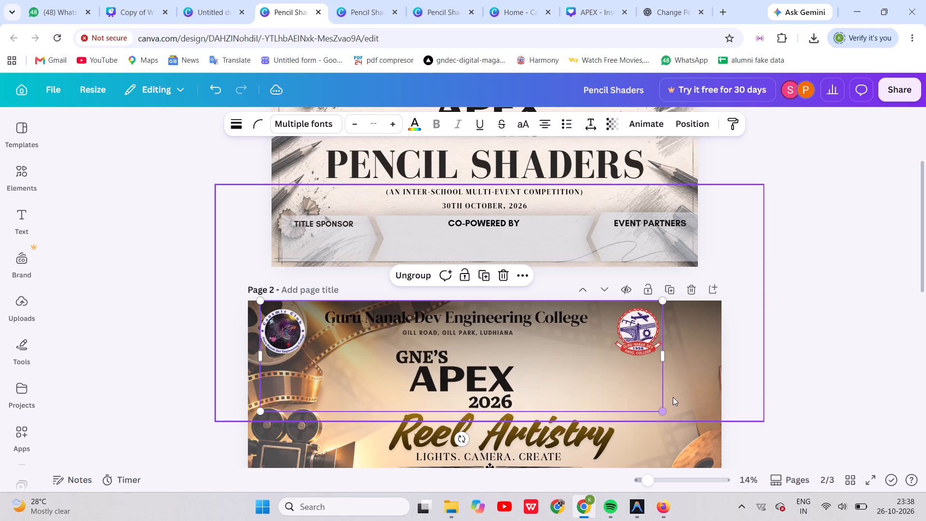
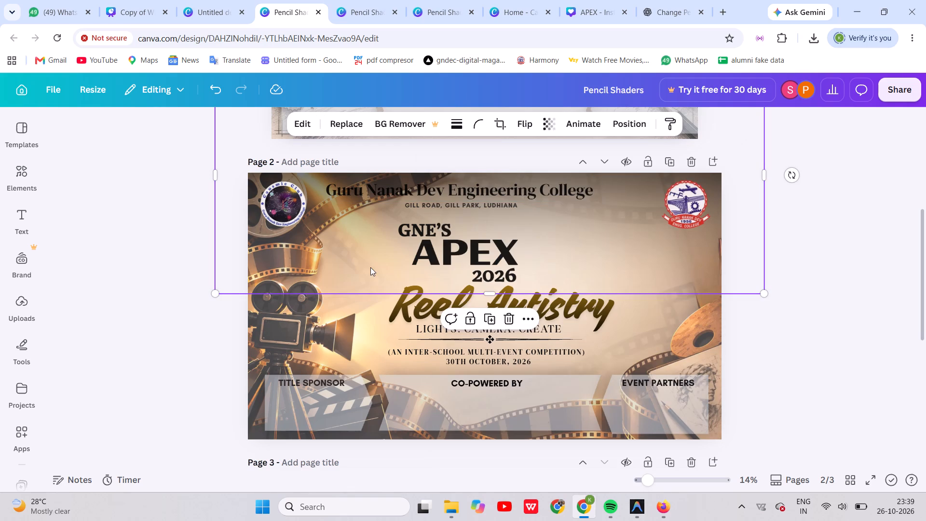
Select the Guru Nanak Dev Engineering College heading on page 2 and bring up its available actions.
right_click(430, 191)
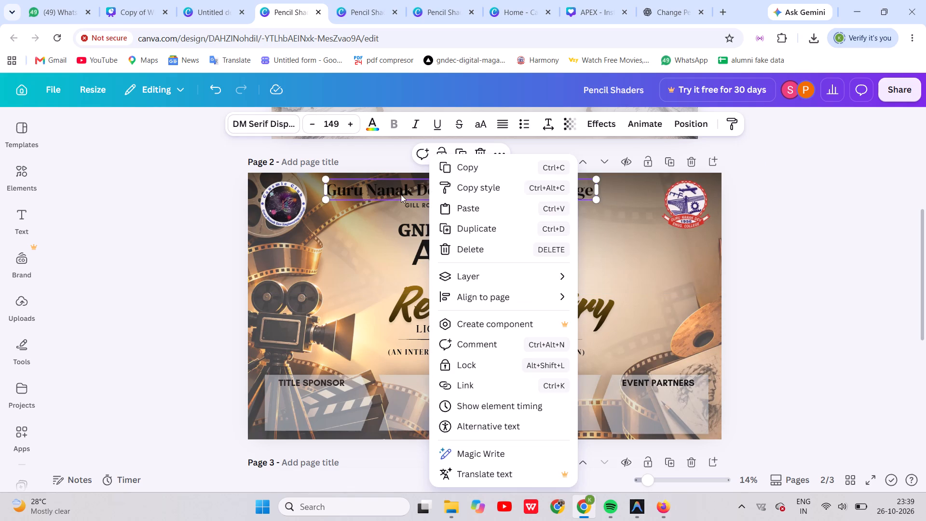
Recolour the college name and the Gill Road, Gill Park, Ludhiana address line on page 2 white.
left_click(399, 195)
left_click(369, 278)
left_click(397, 194)
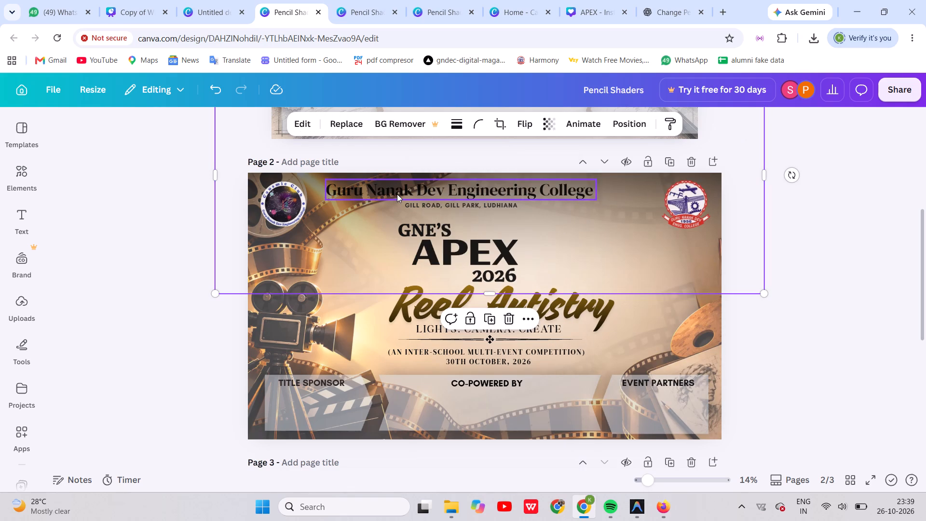
left_click(420, 206, "shift")
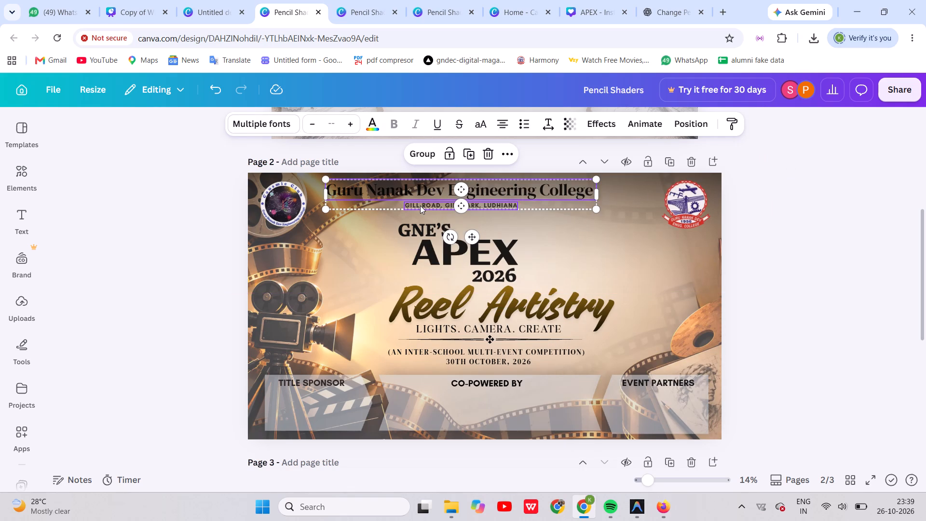
left_click(372, 128)
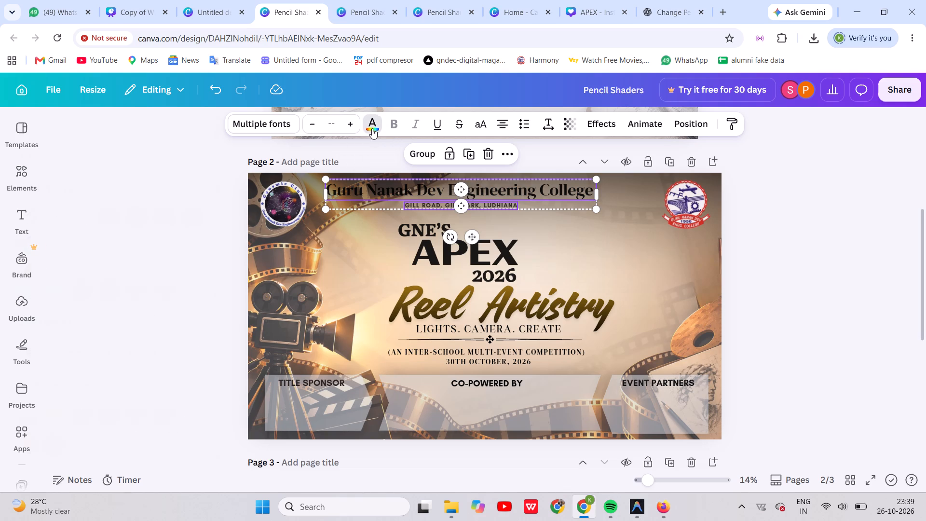
left_click(113, 244)
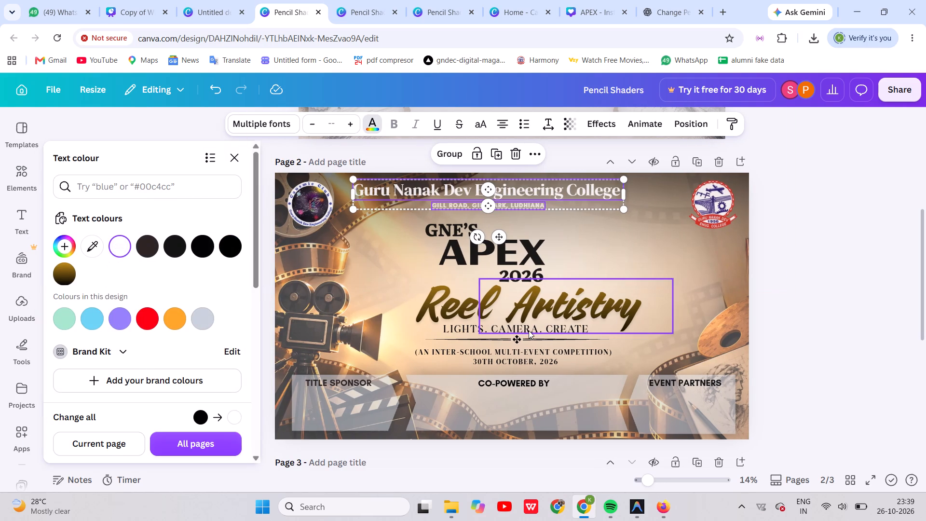
left_click(643, 310)
left_click(821, 267)
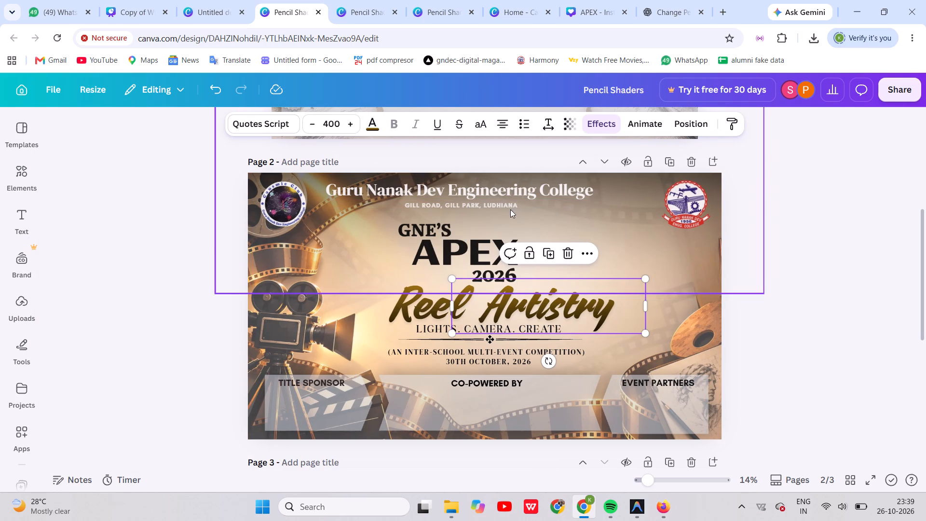
Align the college name and the address line to the horizontal centre of page 2.
left_click(488, 196)
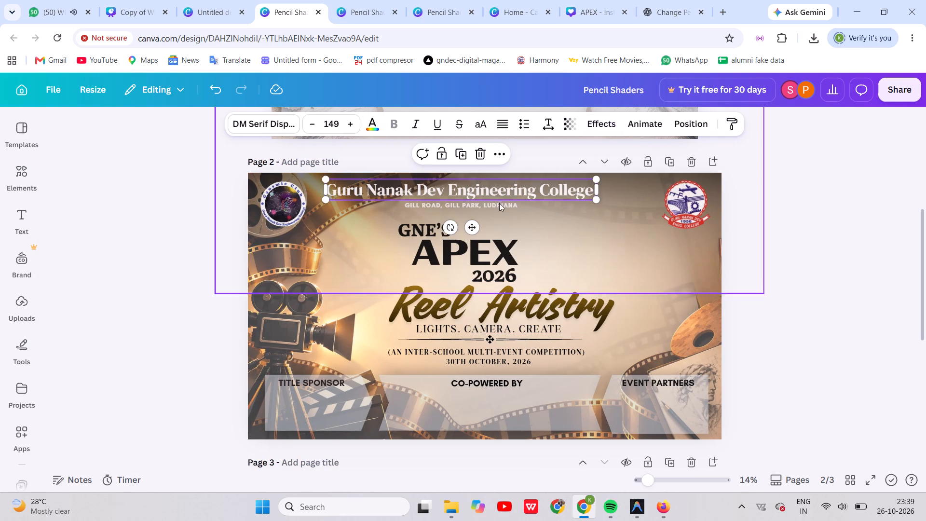
left_click(498, 206, "shift")
left_click(547, 230)
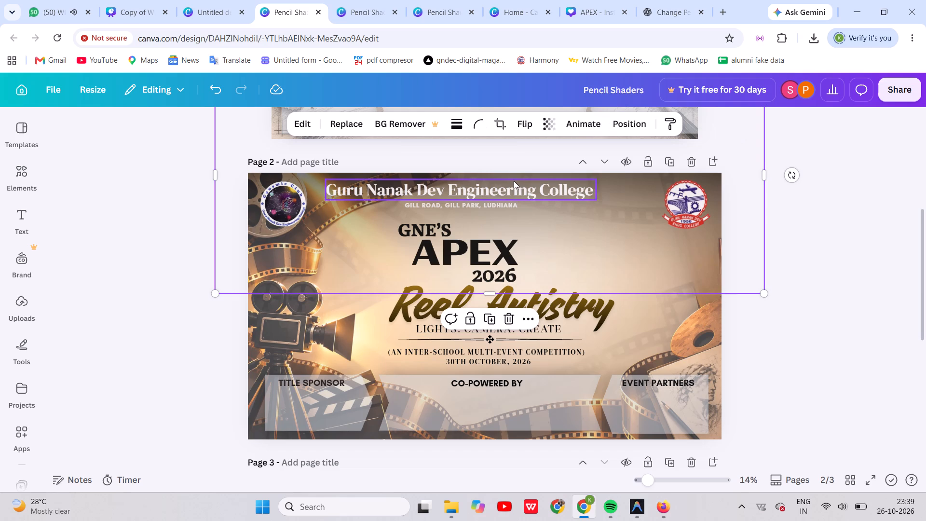
right_click(514, 183)
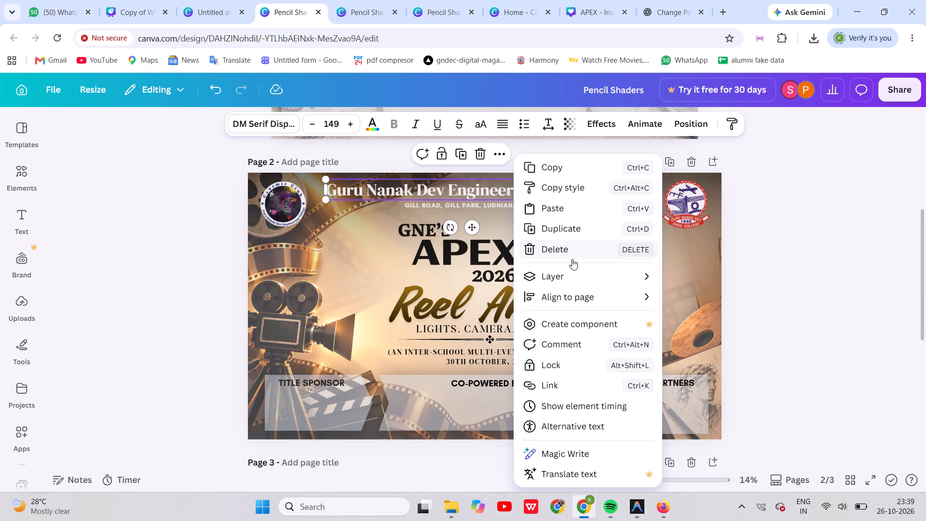
left_click(587, 290)
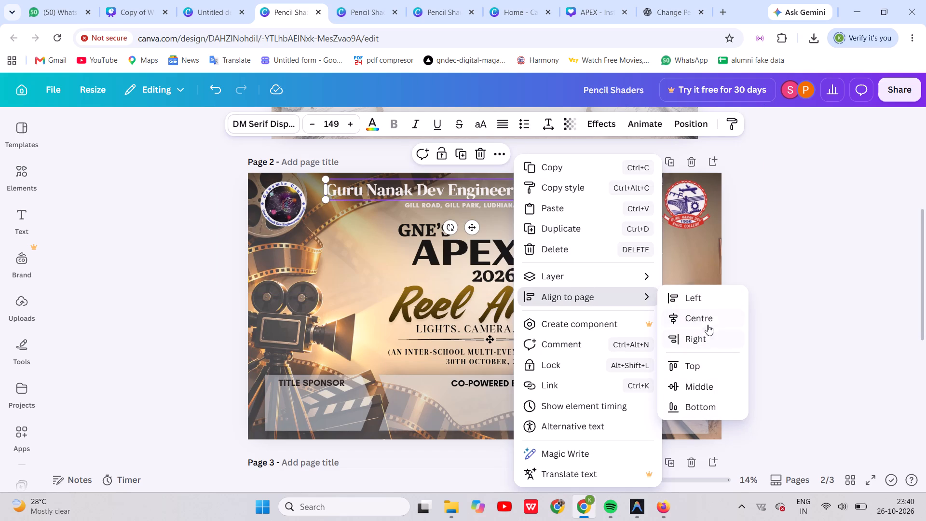
left_click(705, 319)
right_click(508, 206)
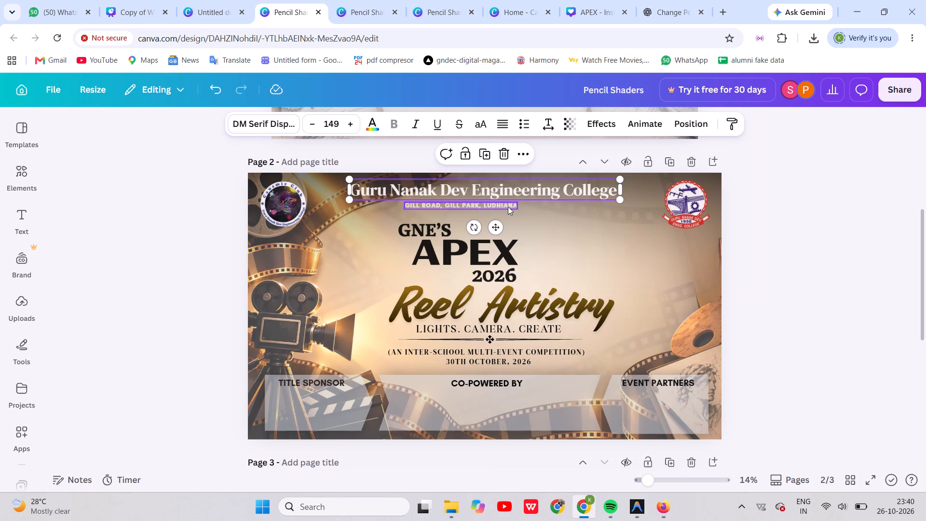
left_click(592, 294)
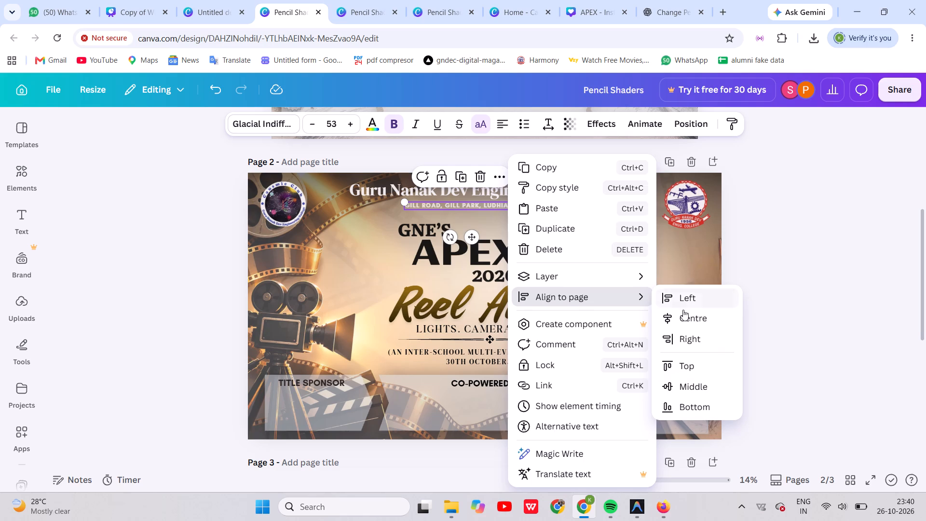
left_click(696, 319)
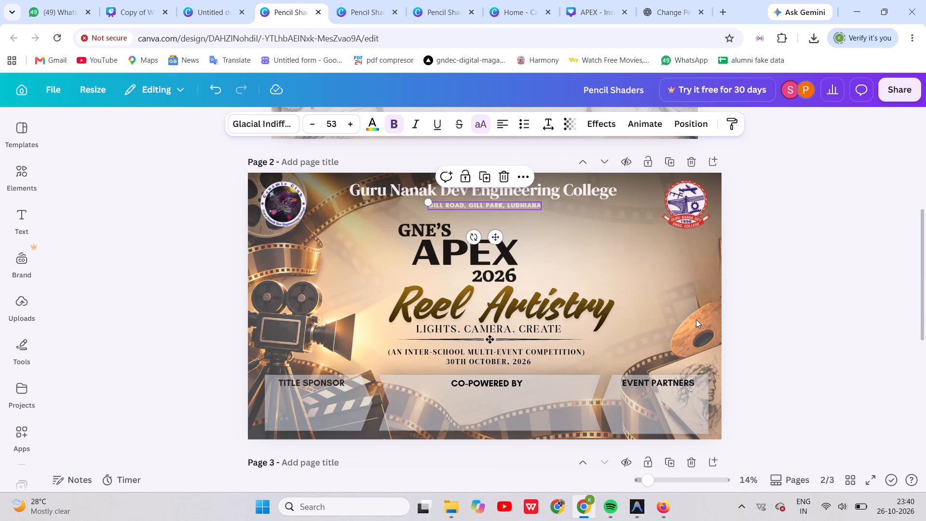
Compare the header of the Reel Artistry banner with the headers on the Pencil Shaders banner and page 3.
scroll(776, 291, "up", 1)
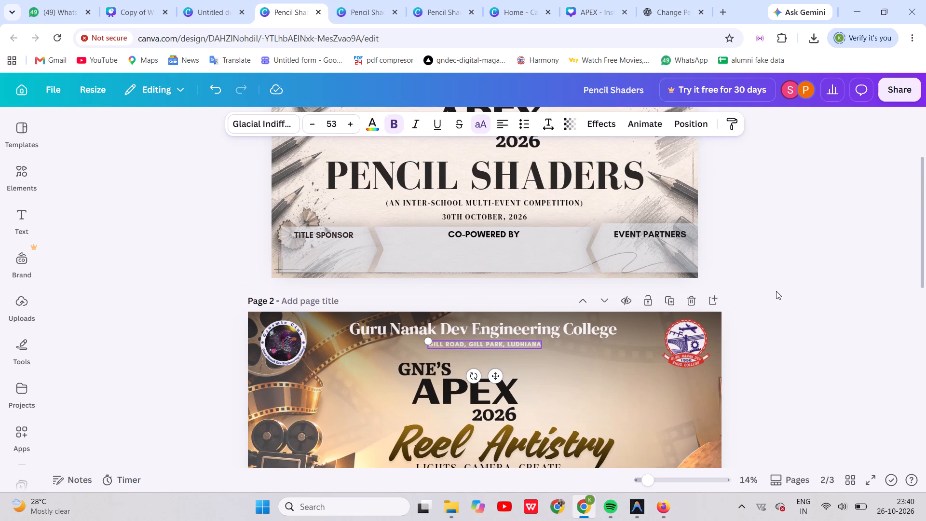
scroll(776, 291, "up", 1)
scroll(776, 291, "down", 2)
scroll(776, 291, "up", 4)
scroll(776, 291, "down", 1)
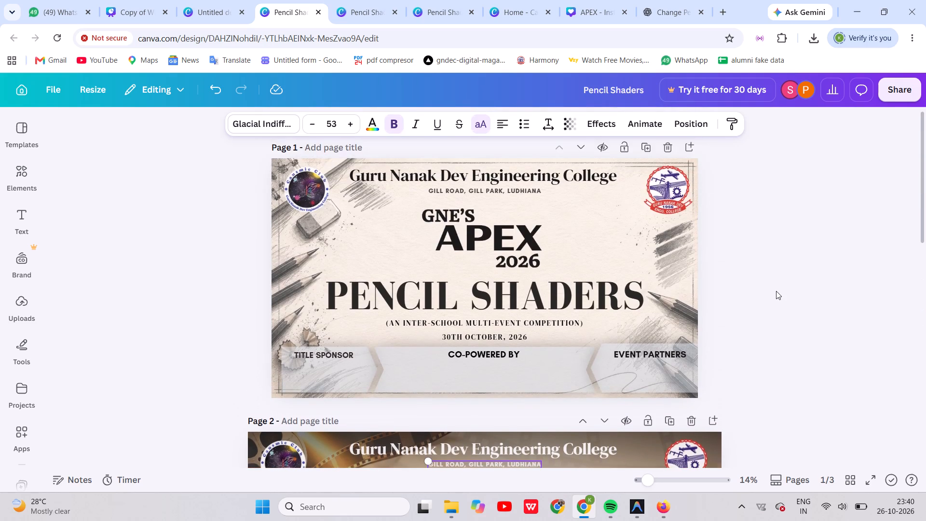
scroll(776, 291, "down", 1)
scroll(776, 291, "up", 3)
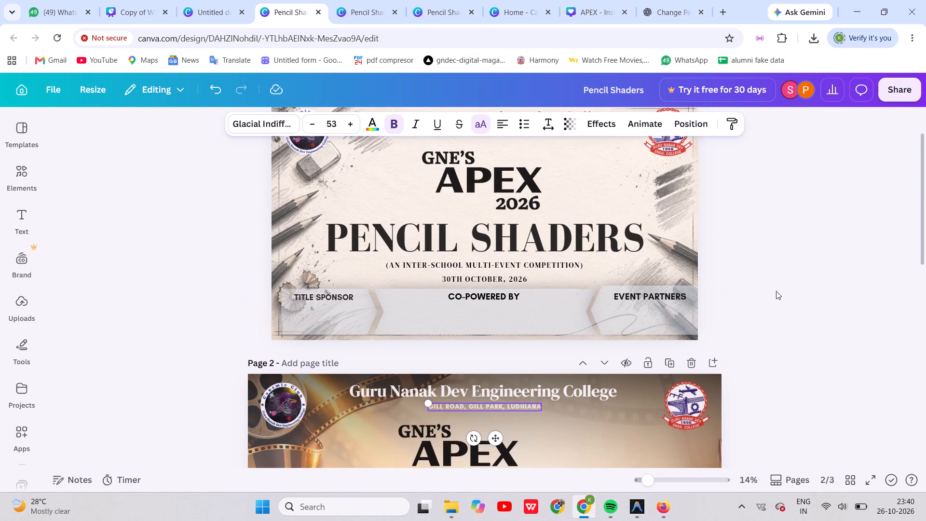
scroll(776, 291, "down", 2)
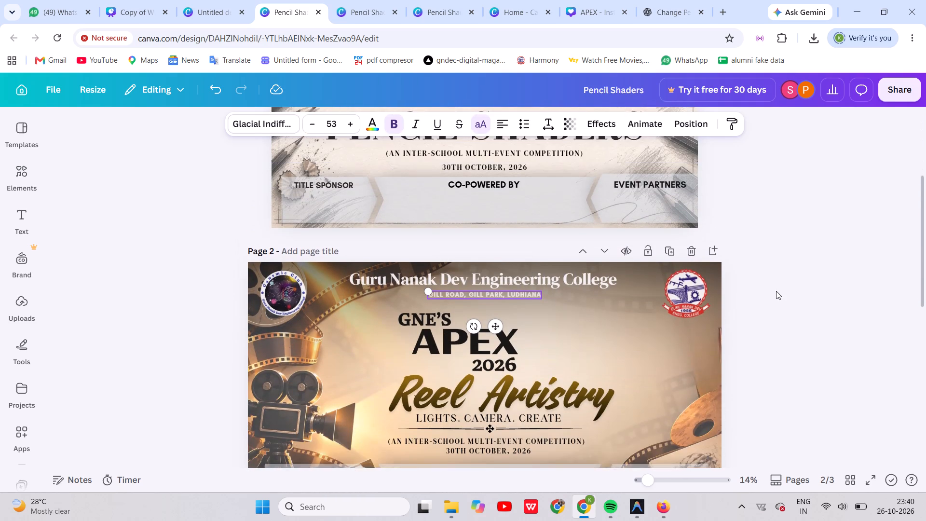
scroll(776, 291, "down", 1)
scroll(776, 291, "up", 1)
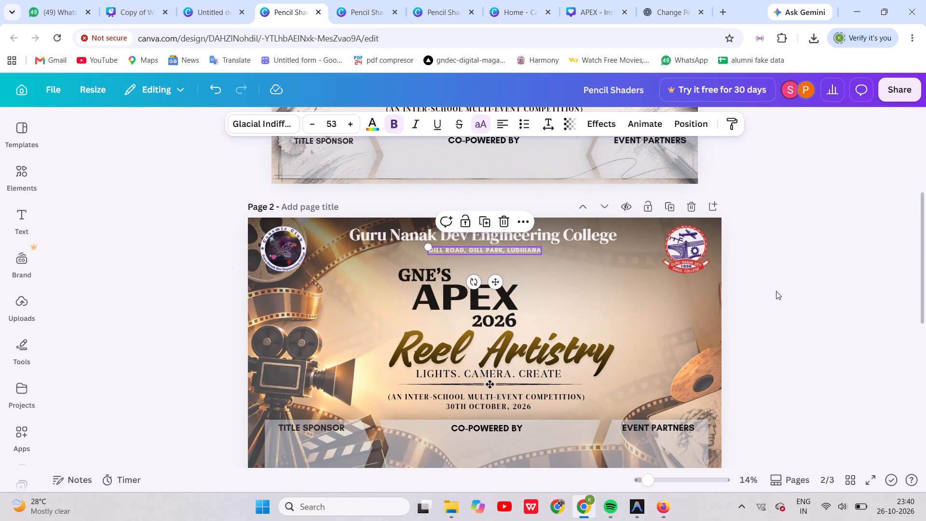
scroll(776, 291, "down", 1)
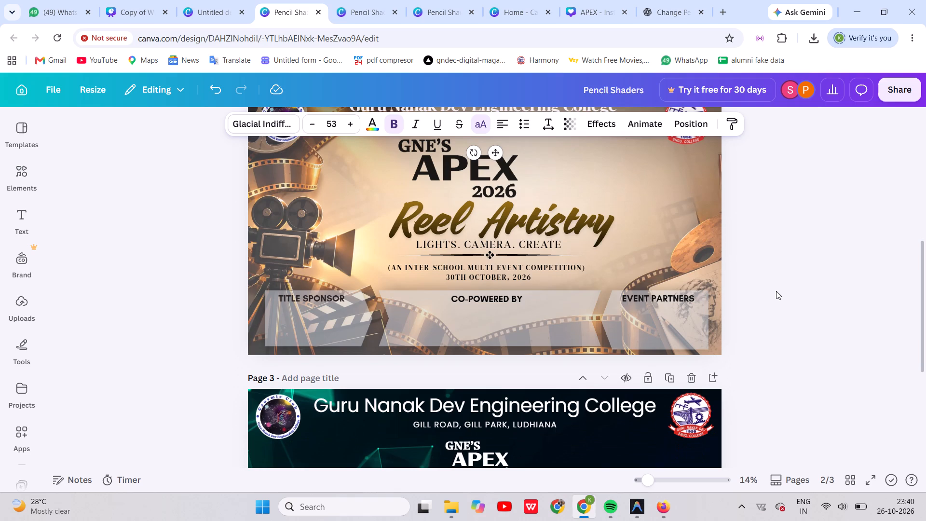
scroll(776, 291, "up", 1)
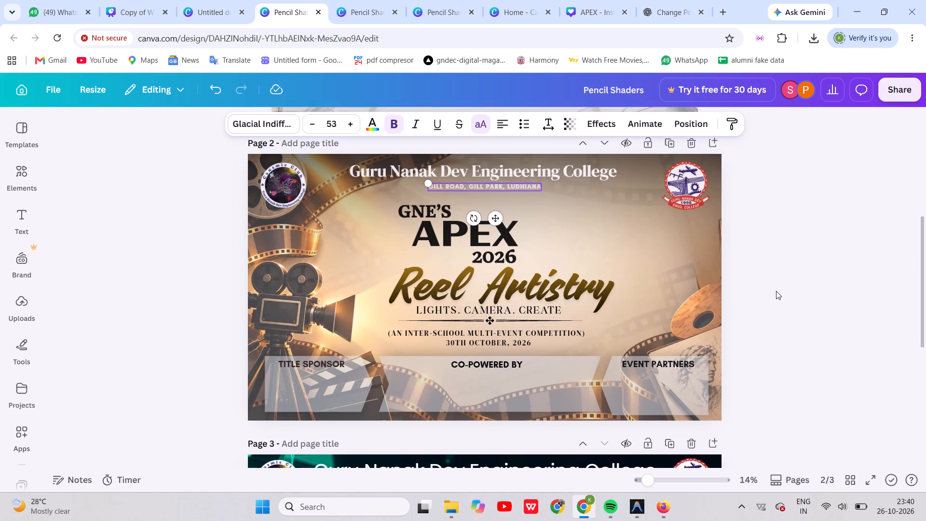
scroll(776, 291, "up", 2)
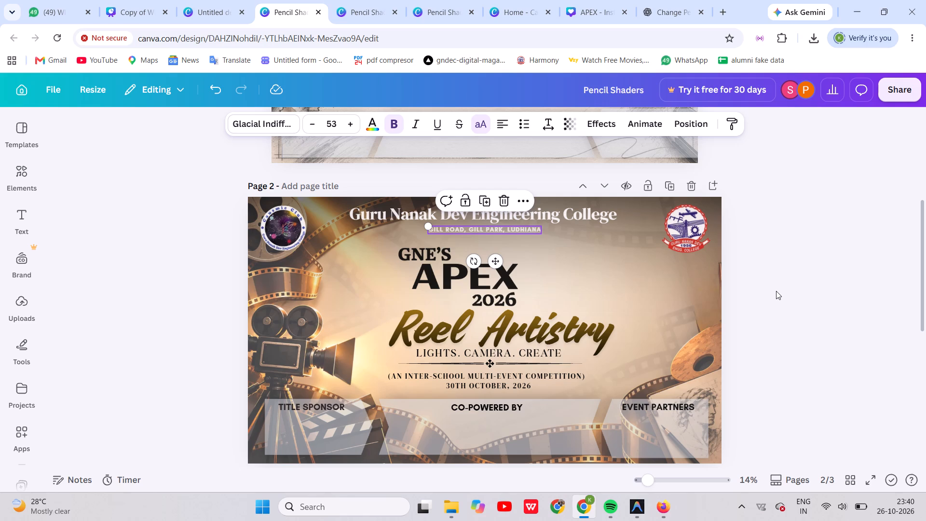
left_click(832, 239)
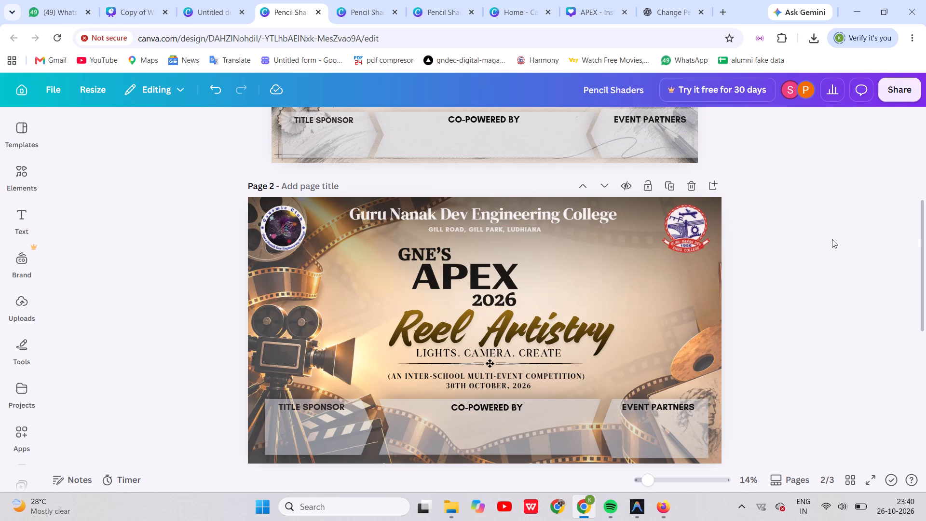
Nudge the Causmic Club logo on page 2 slightly upward.
left_click(298, 232)
key("Up")
key("Up")
key("Up")
key("Up")
key("Up")
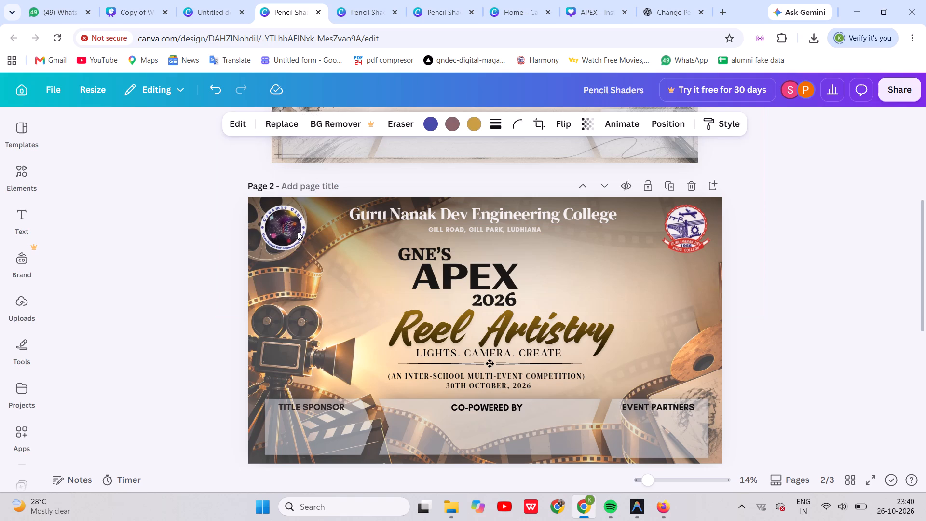
key("Up")
key("Up")
key("Up")
key("Up")
key("Up")
key("Up")
key("Up")
key("Up")
key("Up")
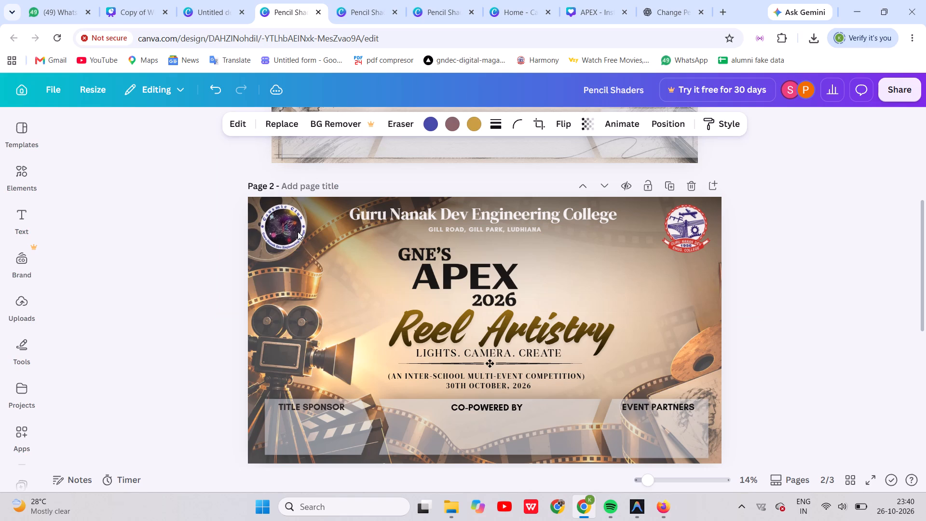
key("Up")
Nudge the college crest on page 2 slightly upward and a little to the right, fine-tuning its distance from the banner edge.
left_click(688, 235)
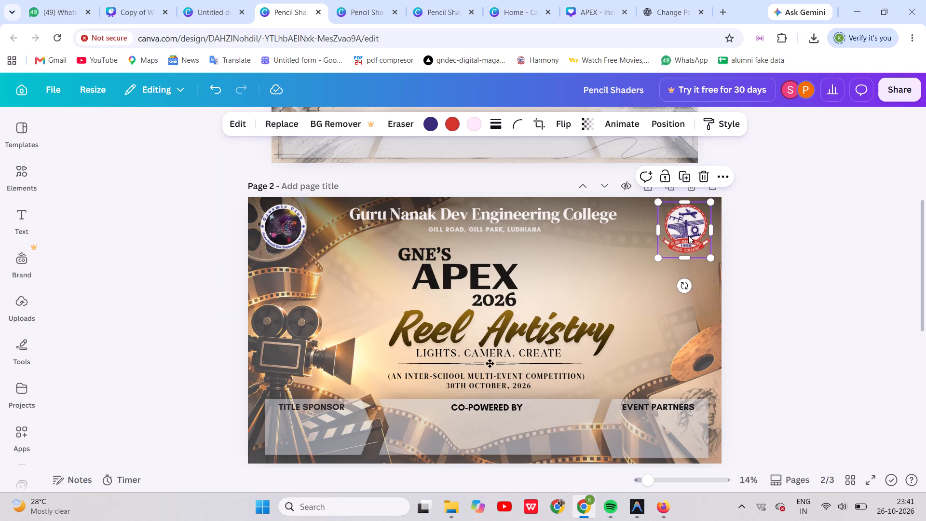
key("Up")
key("Up")
key("Up")
key("Up")
key("Up")
key("Up")
key("Up")
key("Up")
key("Up")
key("Right")
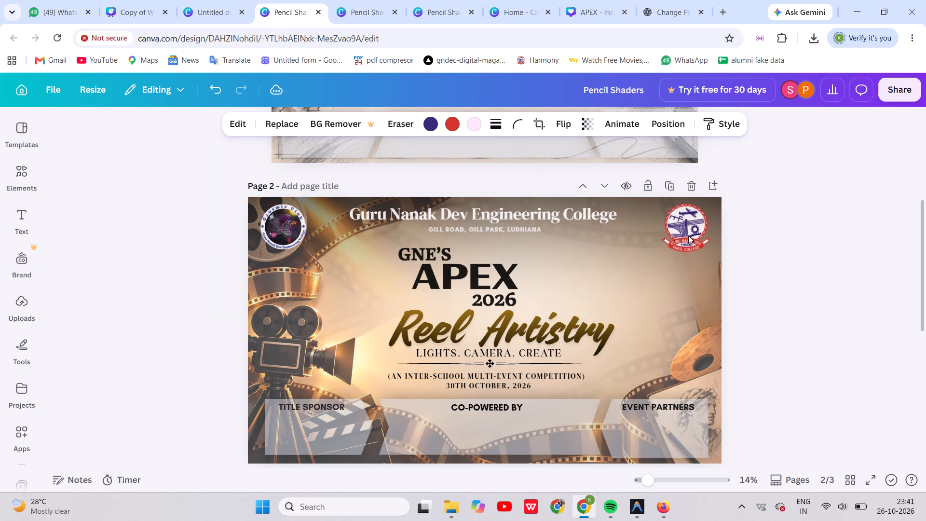
key("Right")
key("Right")
key("Right")
key("Right")
key("Right")
key("Right")
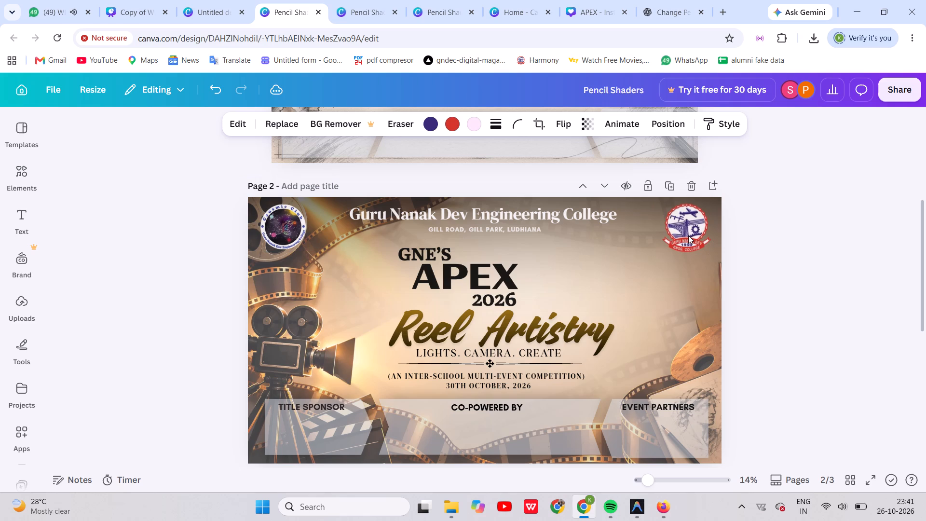
key("Right")
key("Right")
key("Right")
key("Right")
key("Right")
key("Right")
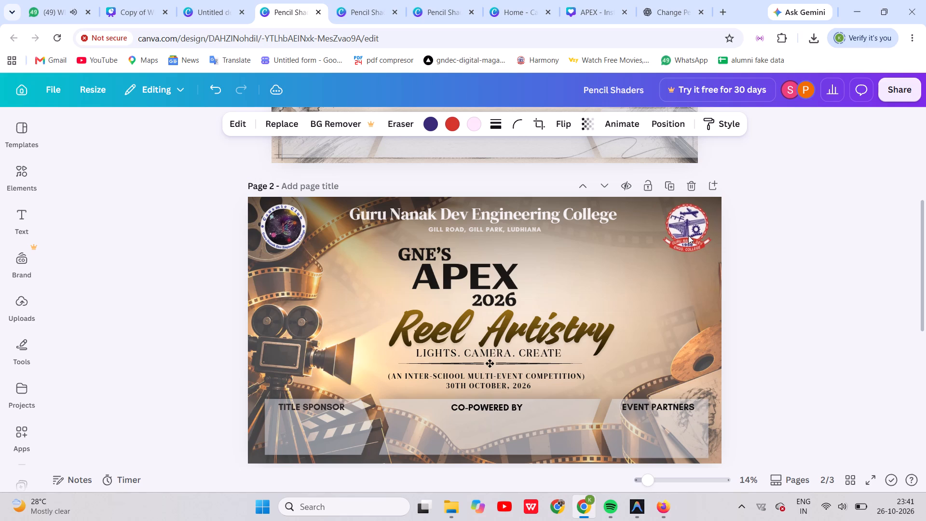
key("Right")
key("Left")
key("Left")
key("Left")
key("Left")
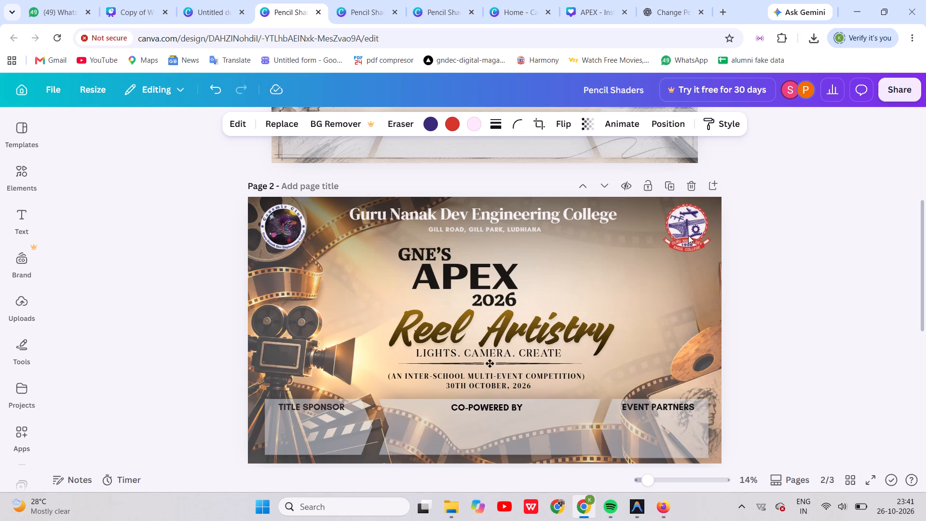
key("Left")
key("Left")
key("Left")
key("Left")
key("Left")
Set the letter spacing of the college name on page 2 to 0.
left_click(559, 220)
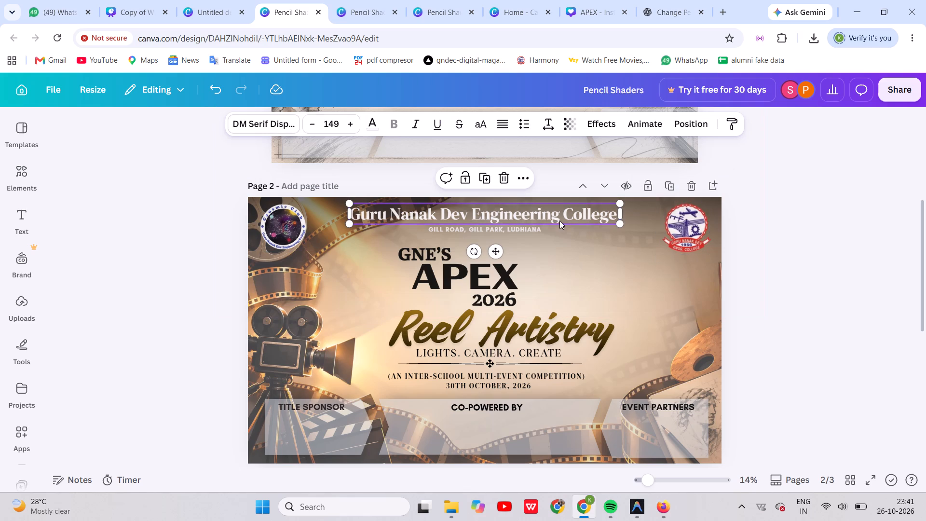
left_click(556, 123)
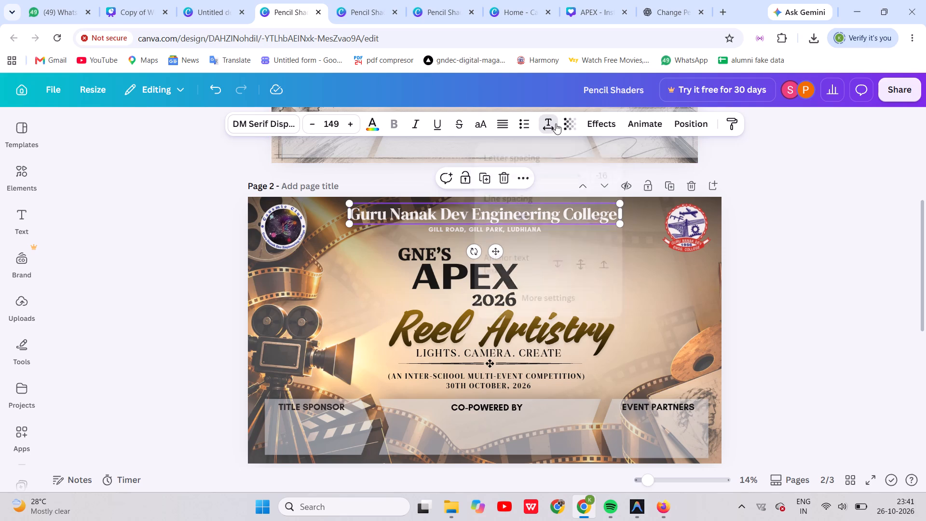
left_click(505, 173)
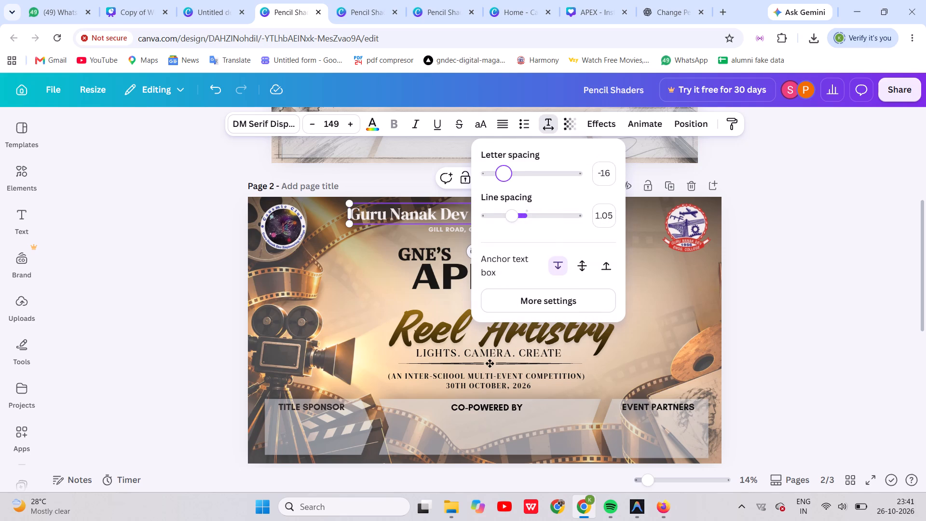
left_click(654, 283)
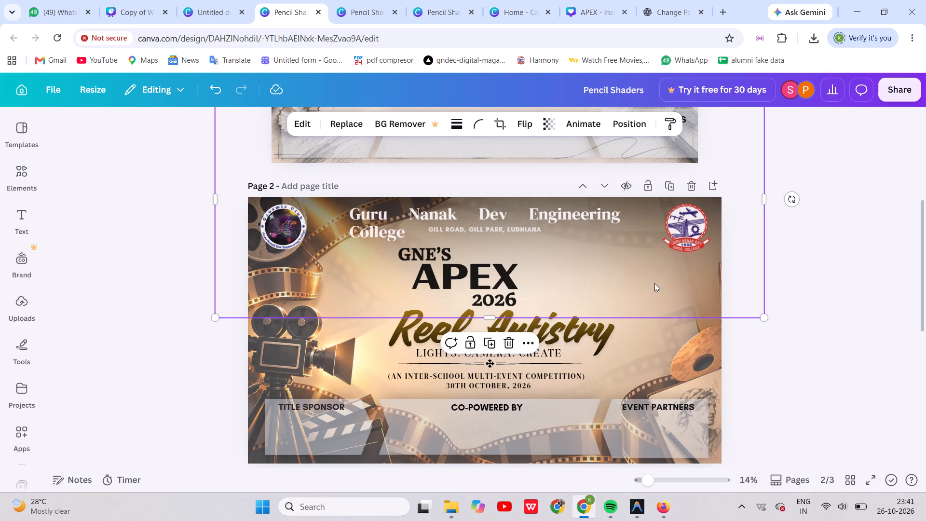
Widen the college name's text box on page 2 towards the crest so the name fits on one line.
left_click(595, 226)
left_click(620, 222)
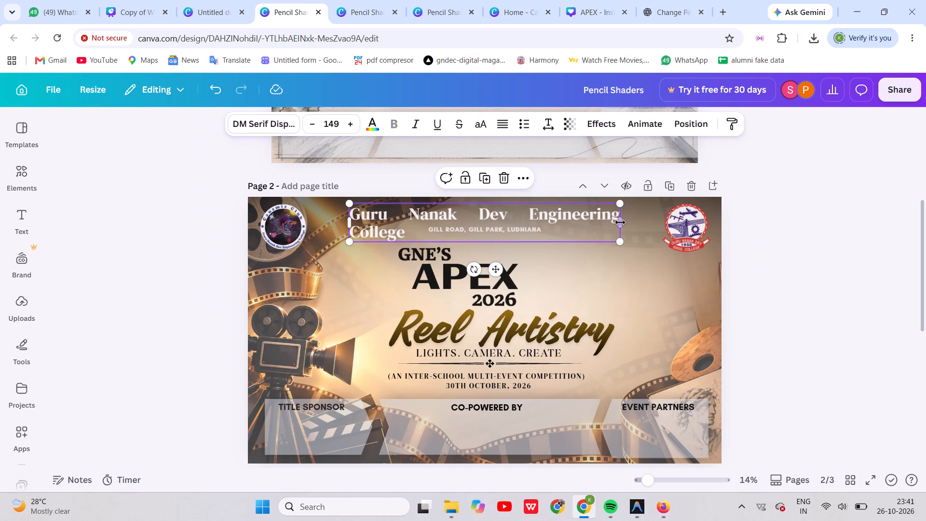
left_click_drag(620, 222, 651, 221)
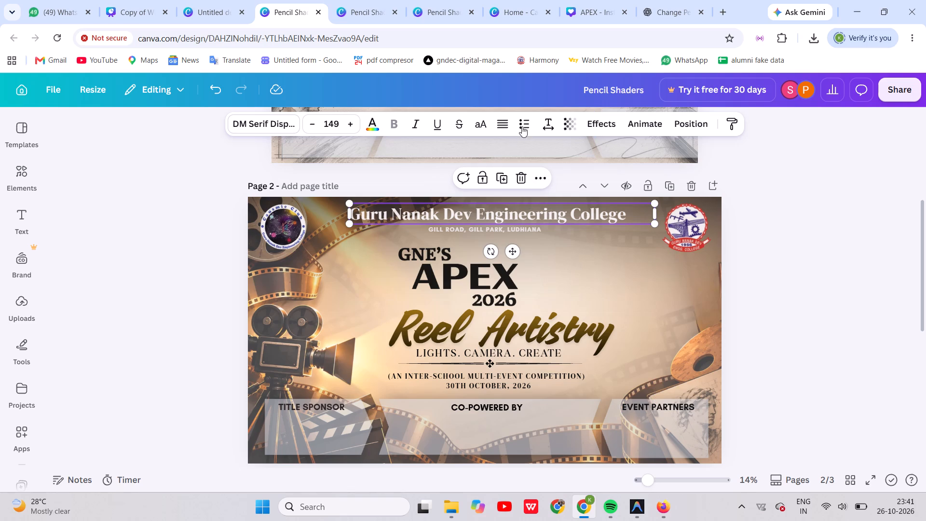
Set the letter spacing of the college name on page 2 to 47.
left_click(555, 118)
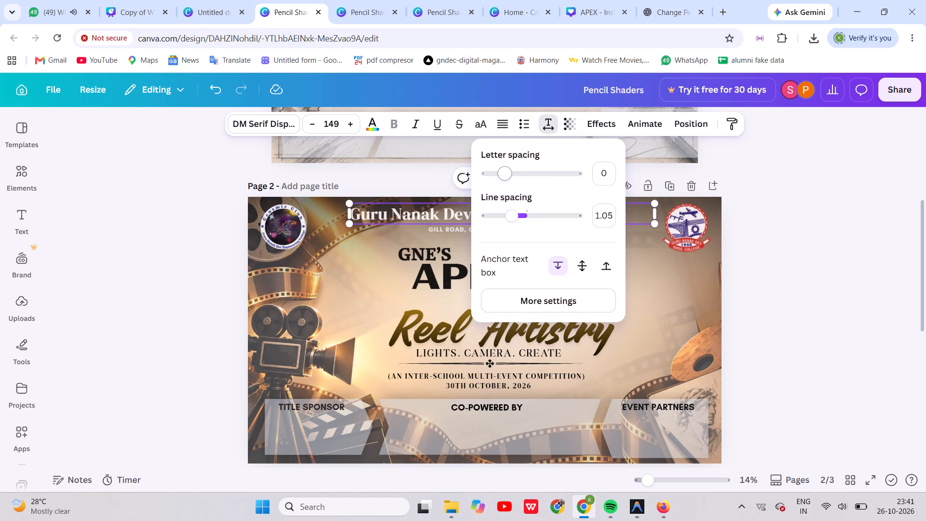
left_click(509, 173)
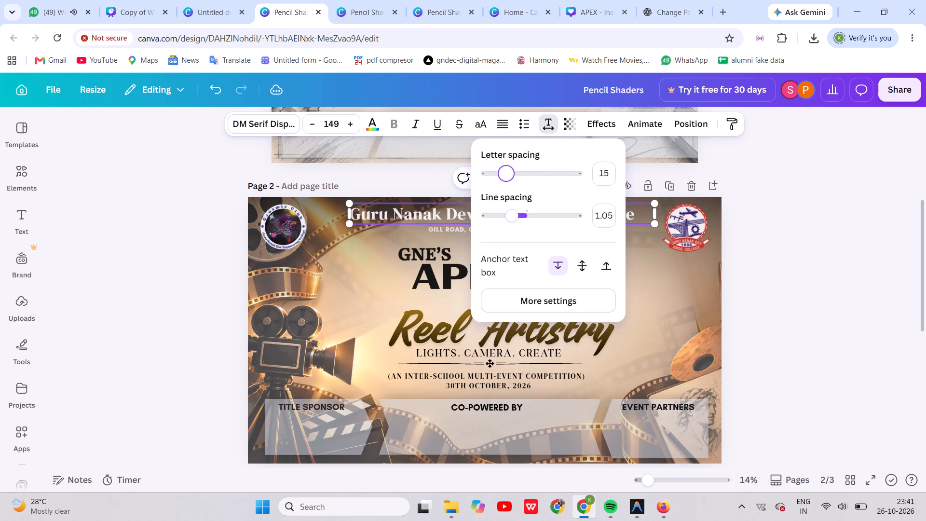
left_click(793, 252)
Align the college name's text box horizontally to the centre of page 2.
left_click(621, 250)
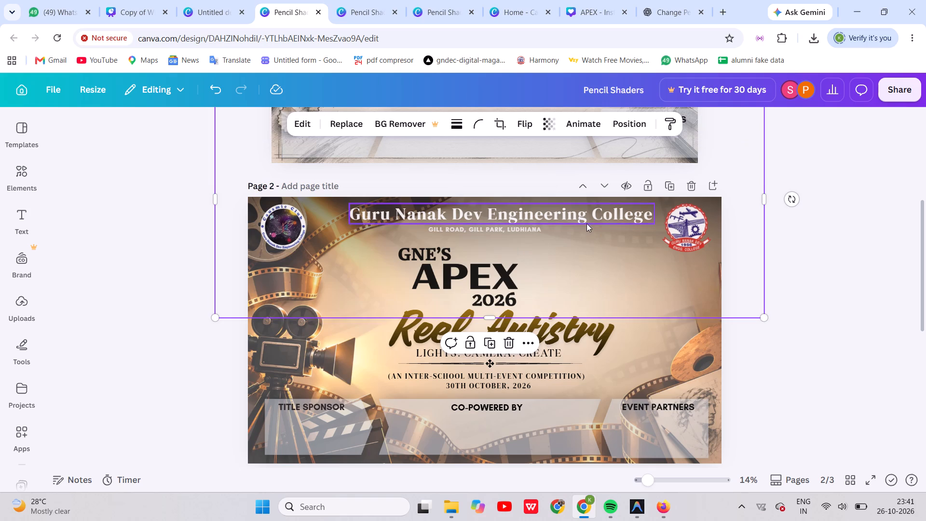
right_click(585, 222)
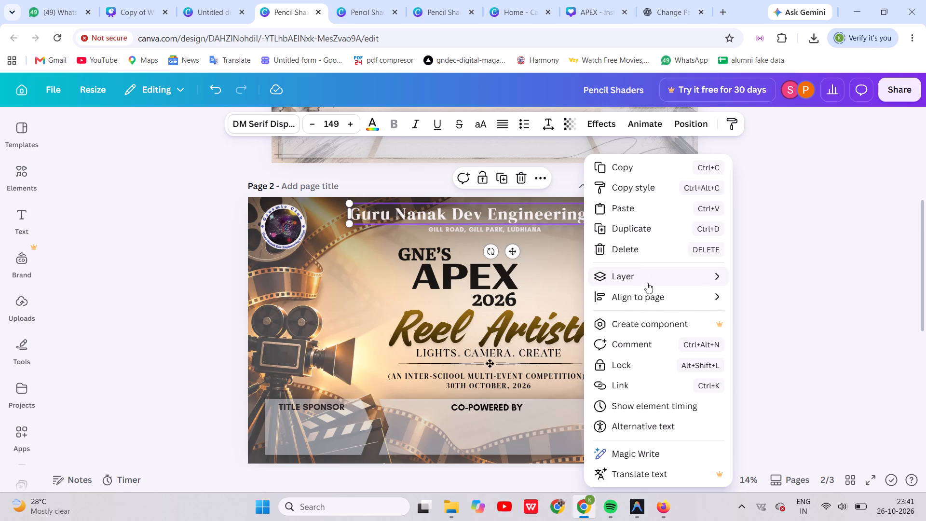
left_click(651, 290)
left_click(789, 268)
right_click(621, 220)
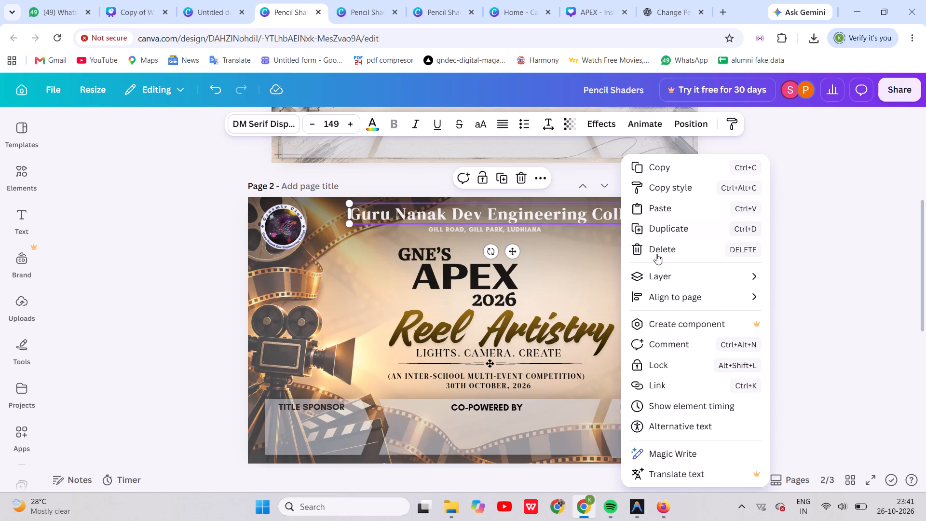
left_click(677, 301)
left_click(786, 318)
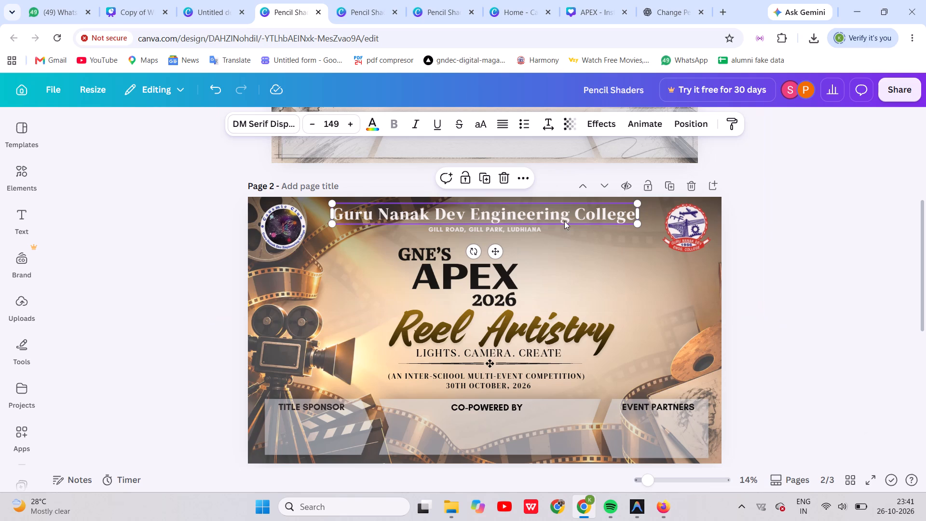
Set the transparency value of the college name on page 2 to about 98.
left_click(567, 123)
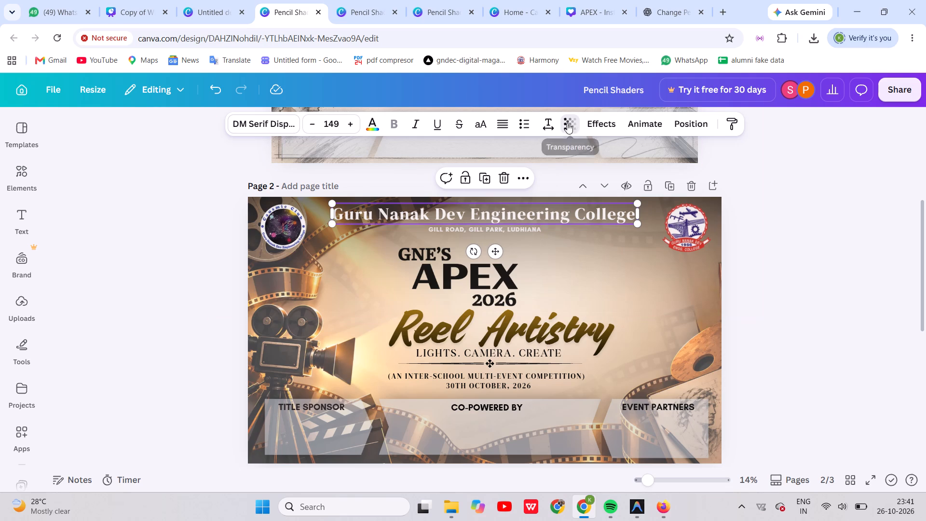
left_click_drag(586, 174, 598, 174)
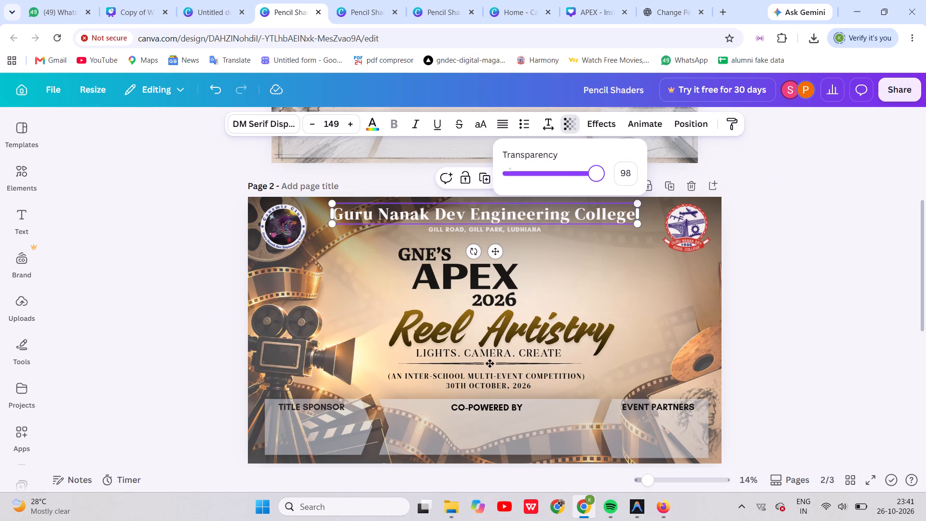
left_click_drag(598, 174, 598, 176)
Set the address line under the college name on page 2 to nearly full opacity.
left_click(521, 227)
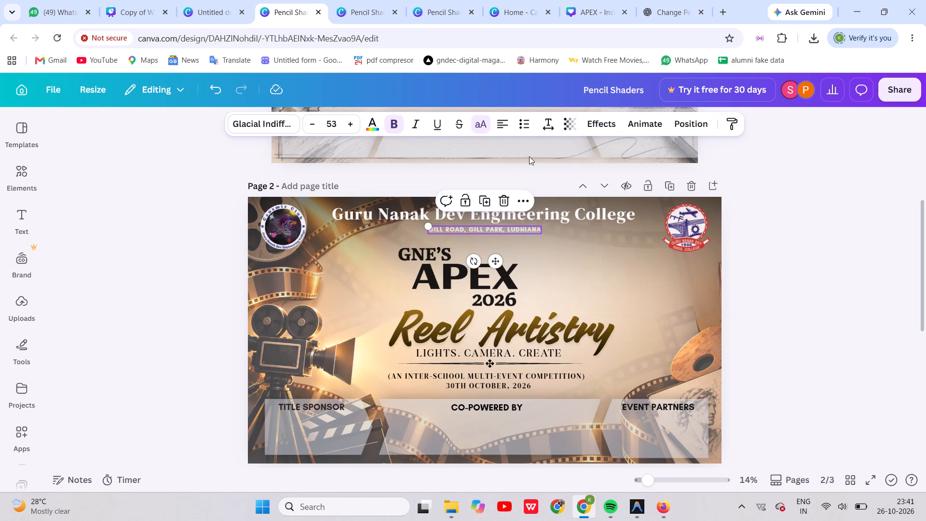
left_click(569, 124)
left_click_drag(566, 169, 566, 169)
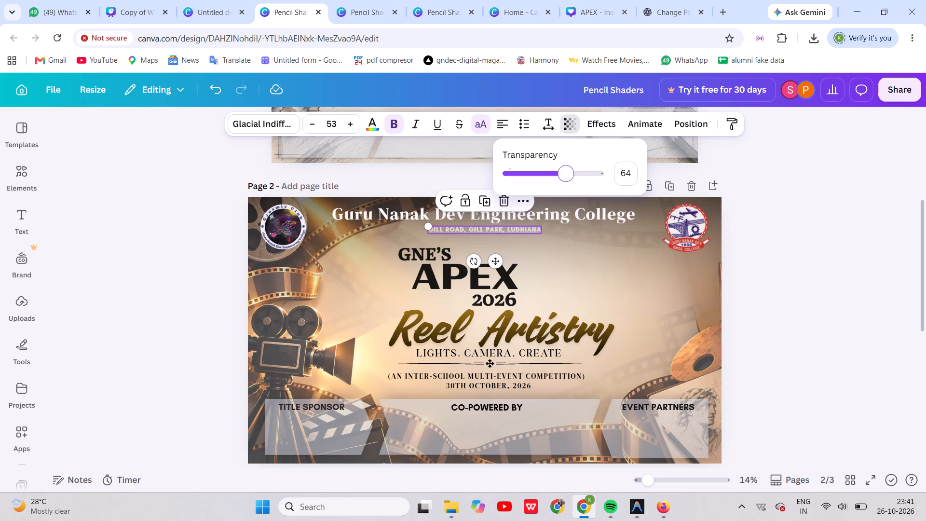
left_click_drag(566, 169, 596, 173)
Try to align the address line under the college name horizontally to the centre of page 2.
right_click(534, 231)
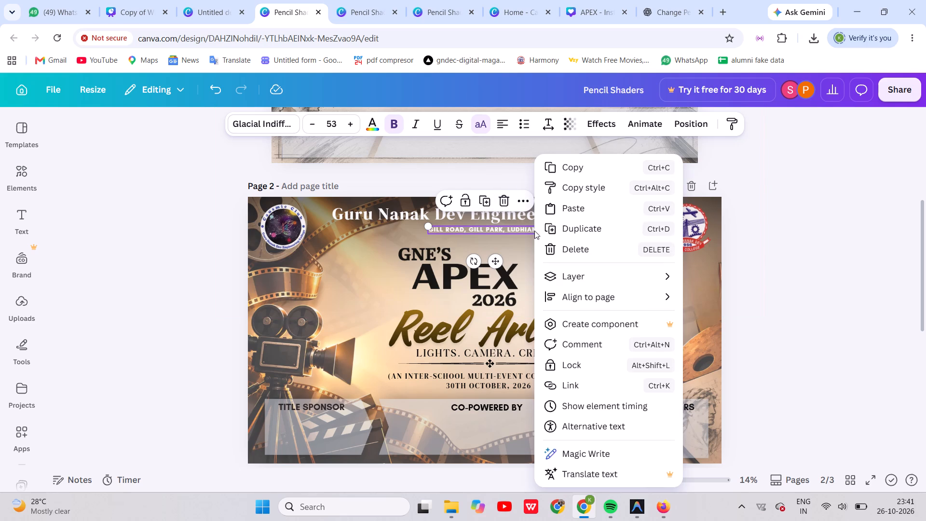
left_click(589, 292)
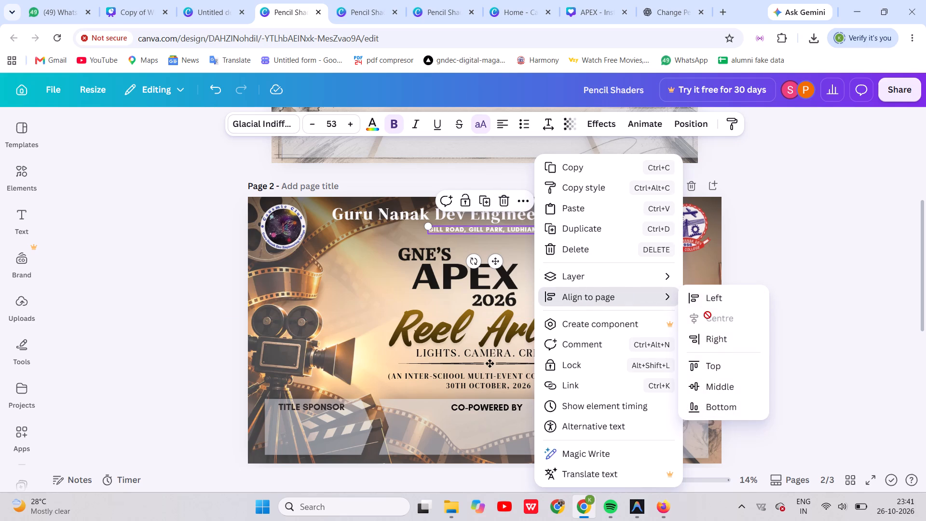
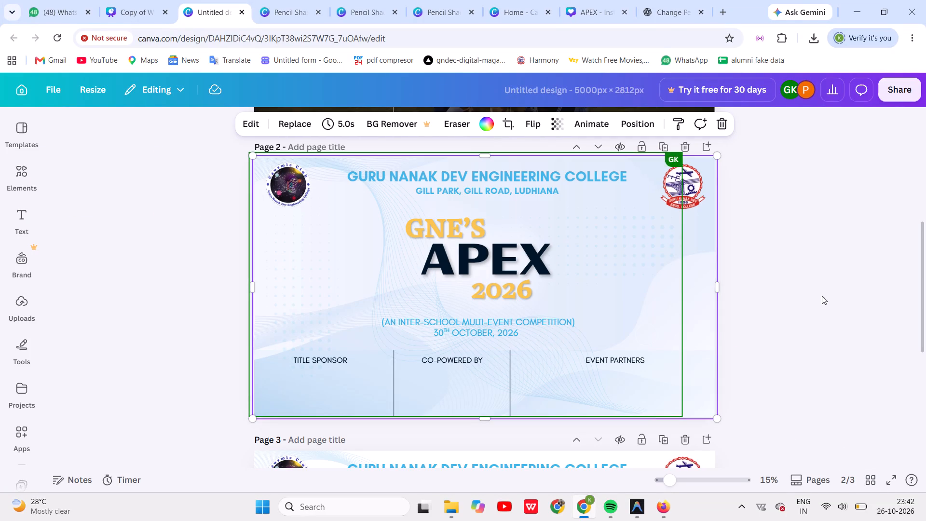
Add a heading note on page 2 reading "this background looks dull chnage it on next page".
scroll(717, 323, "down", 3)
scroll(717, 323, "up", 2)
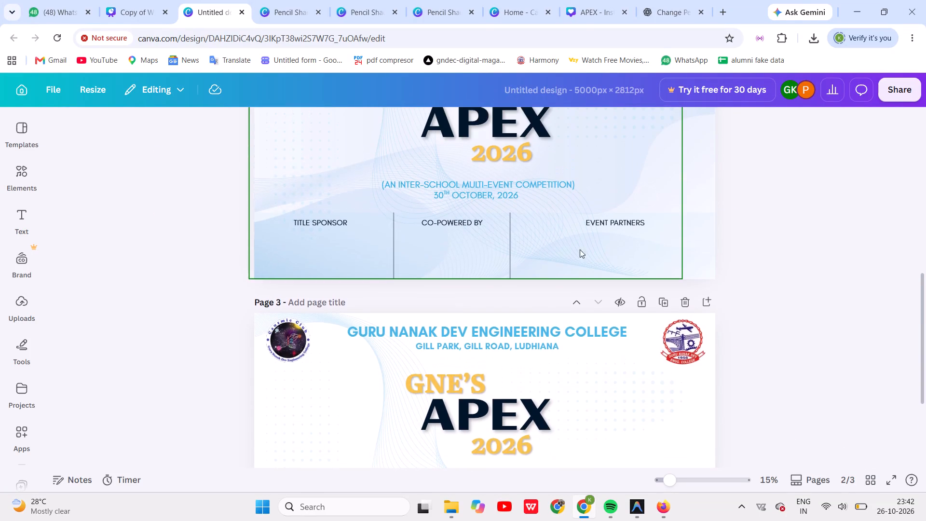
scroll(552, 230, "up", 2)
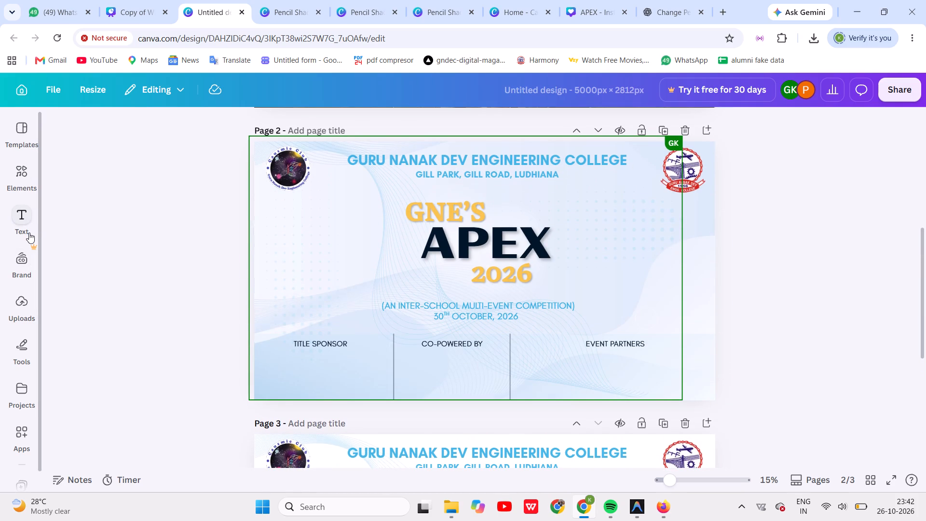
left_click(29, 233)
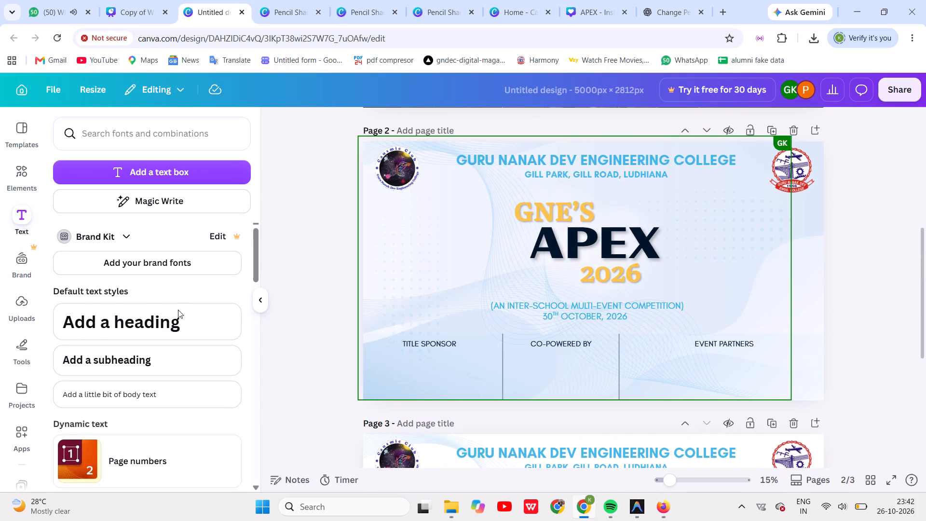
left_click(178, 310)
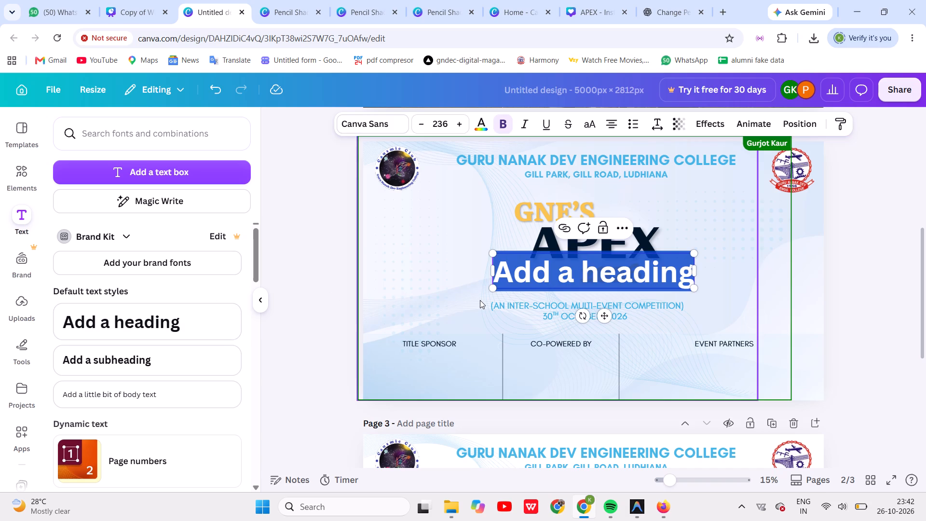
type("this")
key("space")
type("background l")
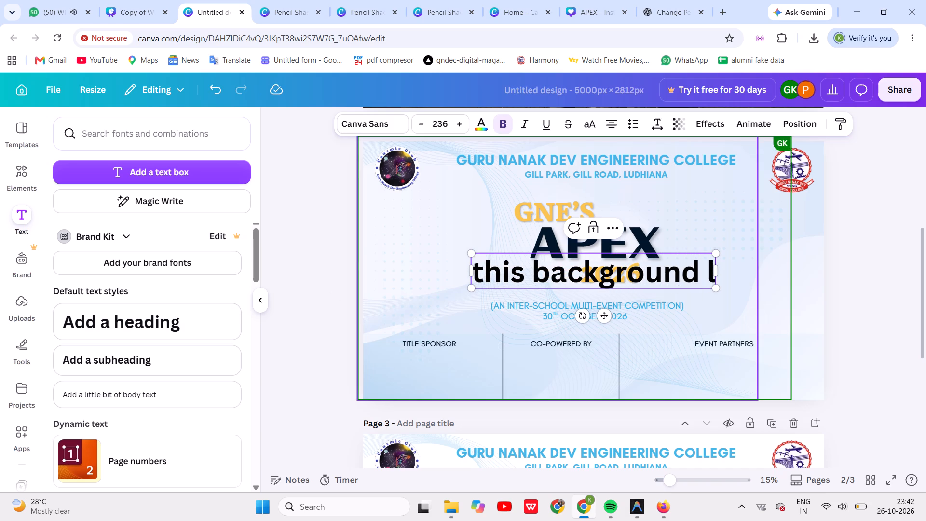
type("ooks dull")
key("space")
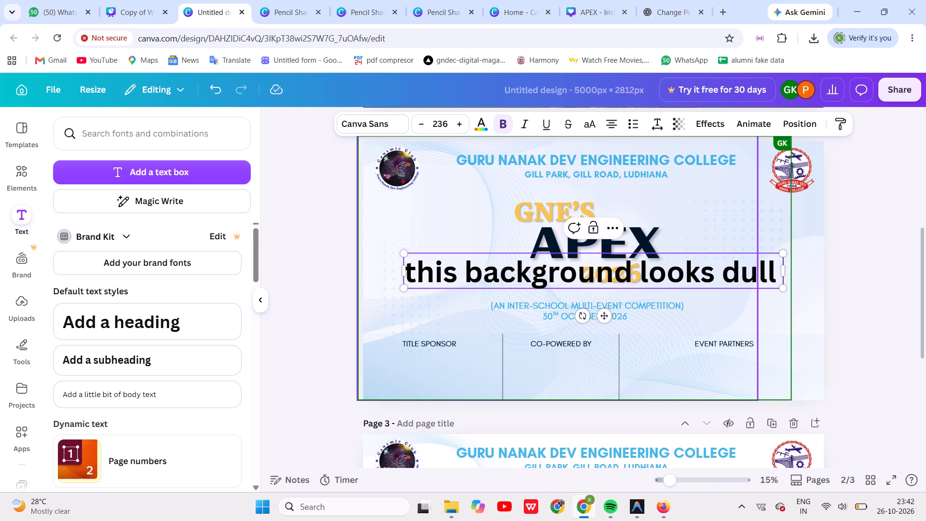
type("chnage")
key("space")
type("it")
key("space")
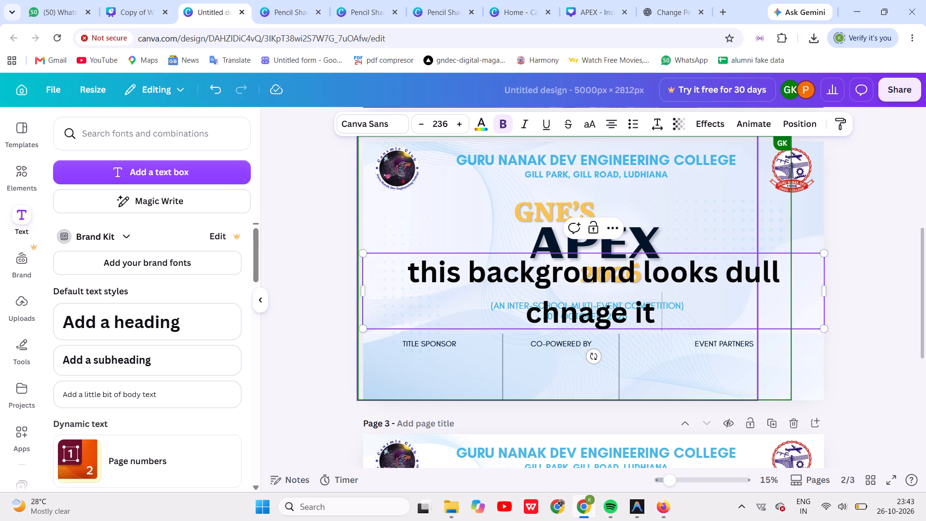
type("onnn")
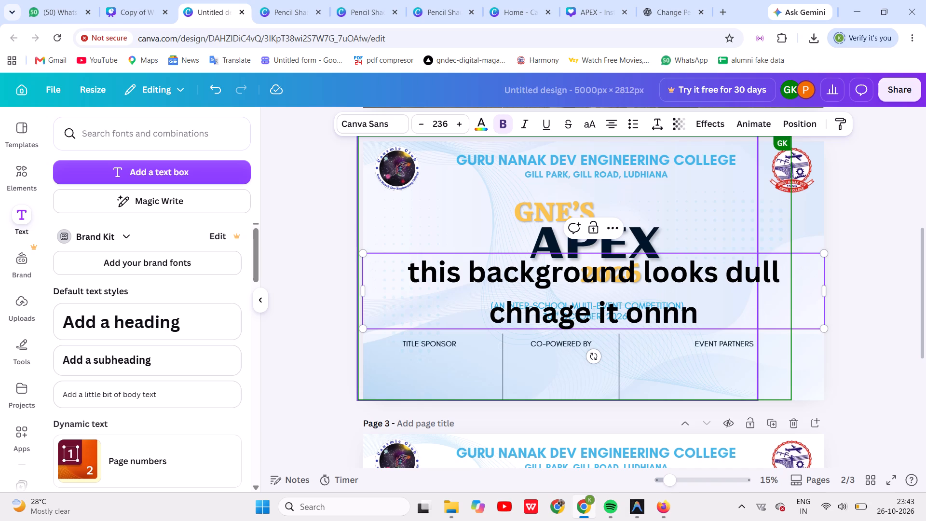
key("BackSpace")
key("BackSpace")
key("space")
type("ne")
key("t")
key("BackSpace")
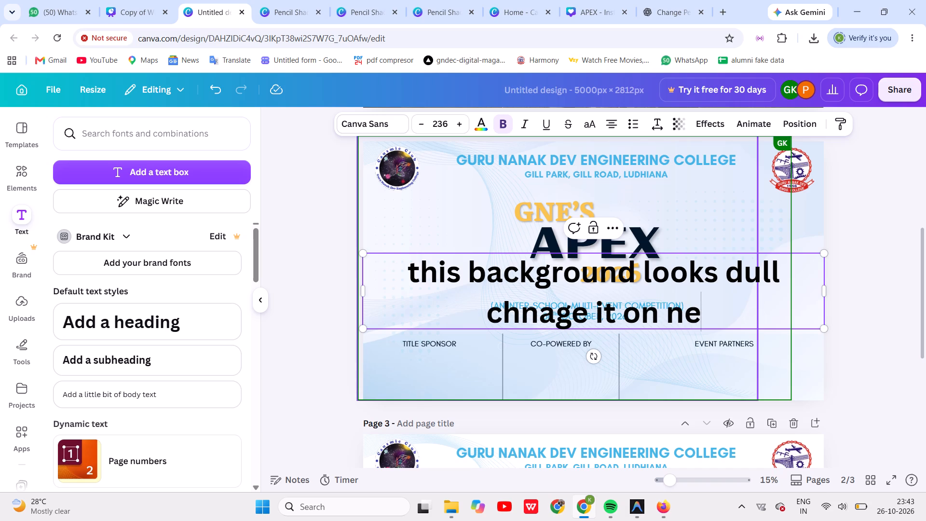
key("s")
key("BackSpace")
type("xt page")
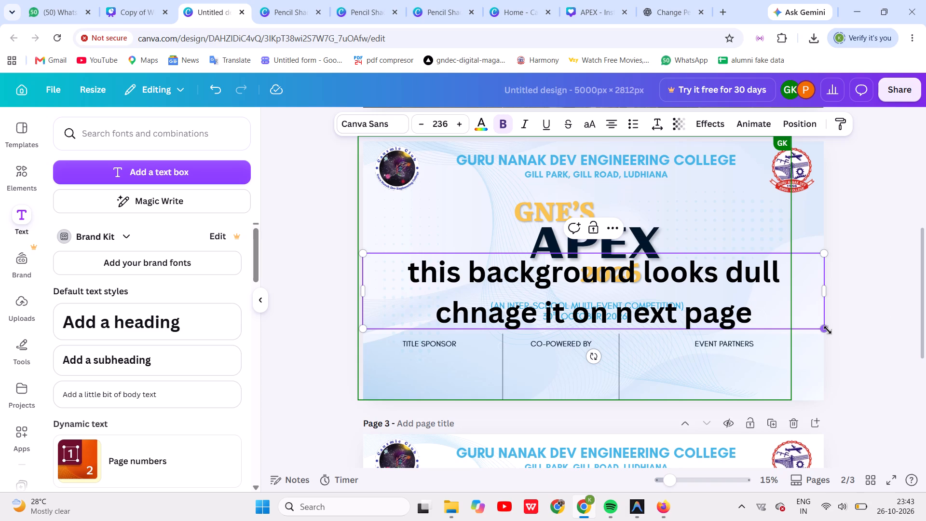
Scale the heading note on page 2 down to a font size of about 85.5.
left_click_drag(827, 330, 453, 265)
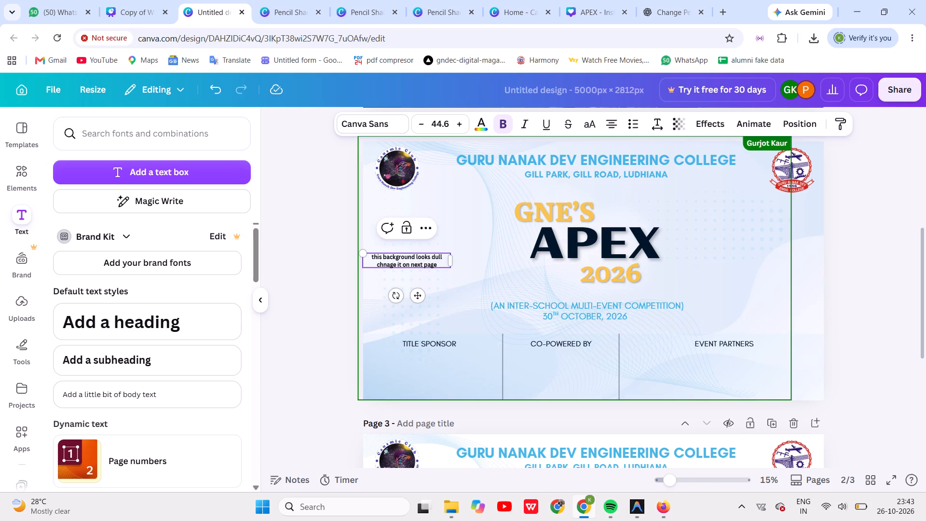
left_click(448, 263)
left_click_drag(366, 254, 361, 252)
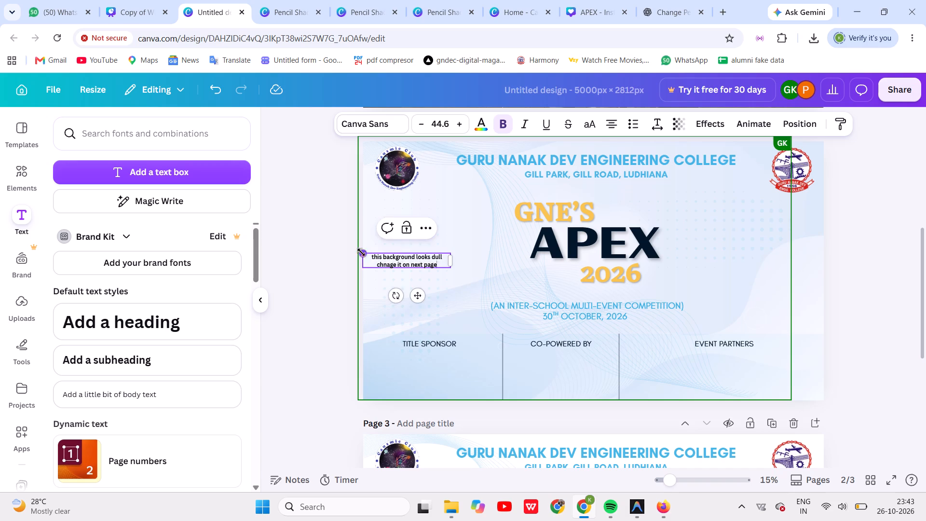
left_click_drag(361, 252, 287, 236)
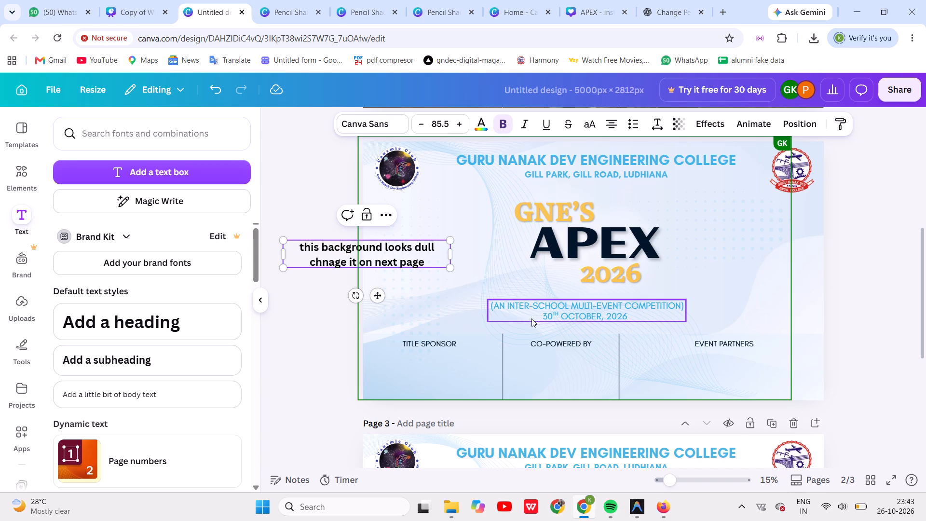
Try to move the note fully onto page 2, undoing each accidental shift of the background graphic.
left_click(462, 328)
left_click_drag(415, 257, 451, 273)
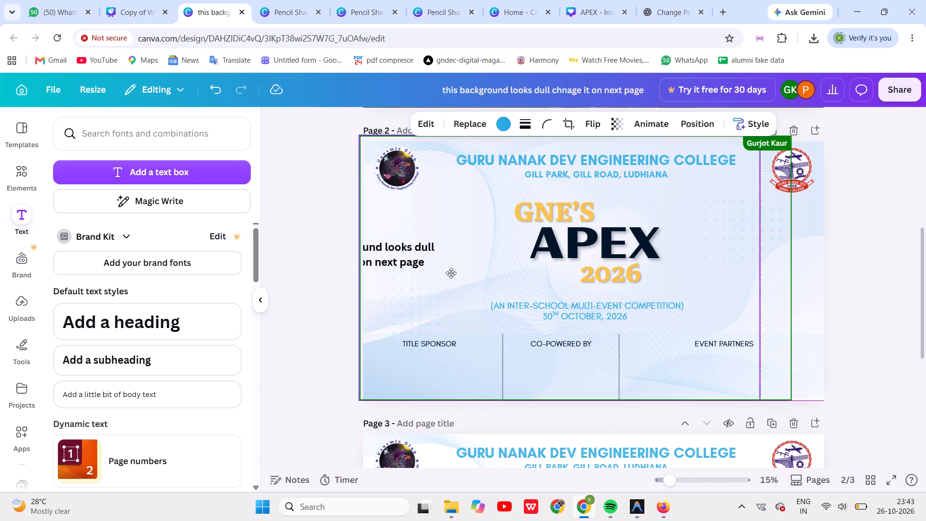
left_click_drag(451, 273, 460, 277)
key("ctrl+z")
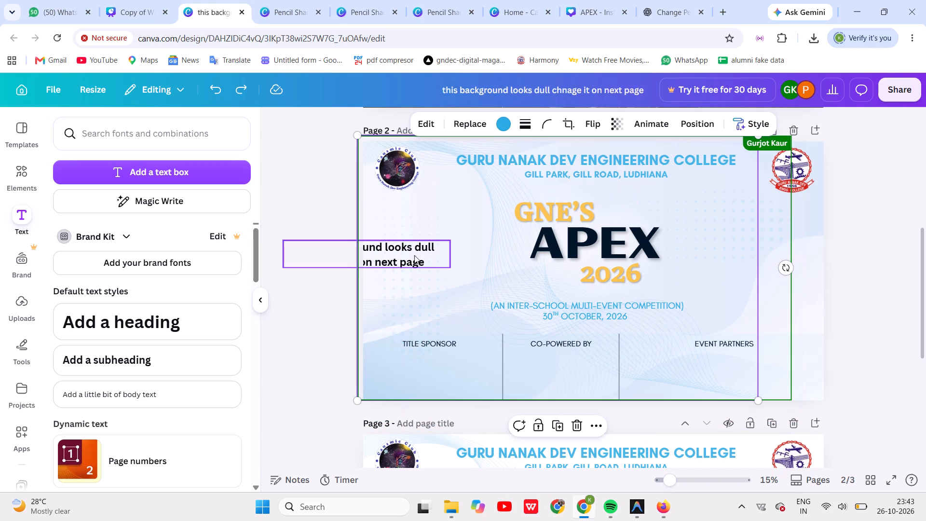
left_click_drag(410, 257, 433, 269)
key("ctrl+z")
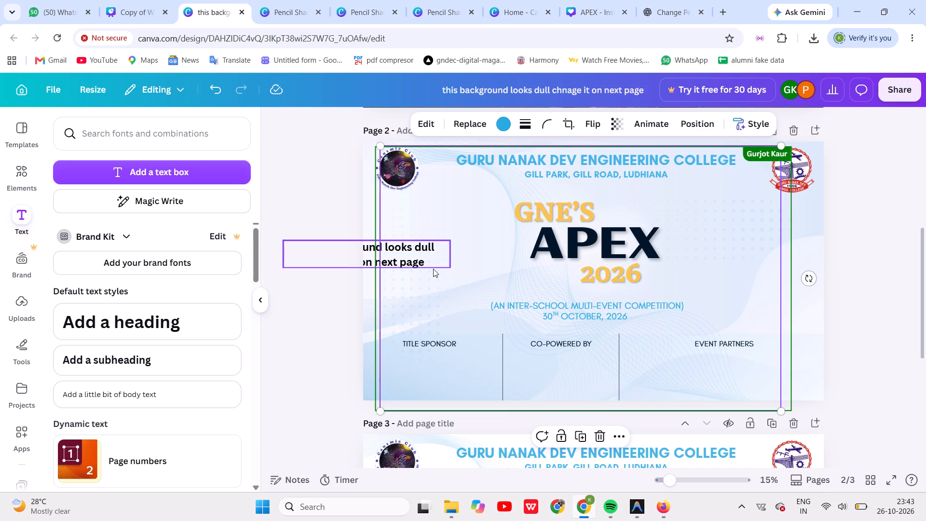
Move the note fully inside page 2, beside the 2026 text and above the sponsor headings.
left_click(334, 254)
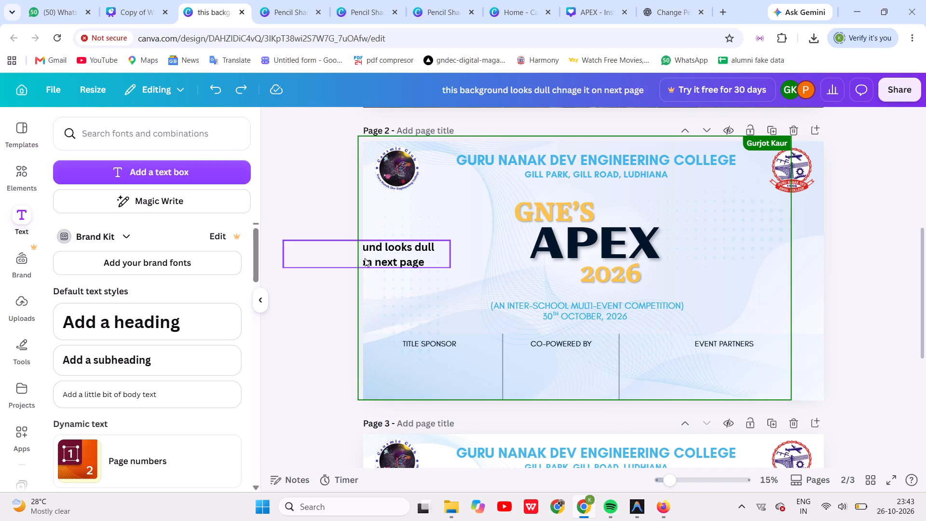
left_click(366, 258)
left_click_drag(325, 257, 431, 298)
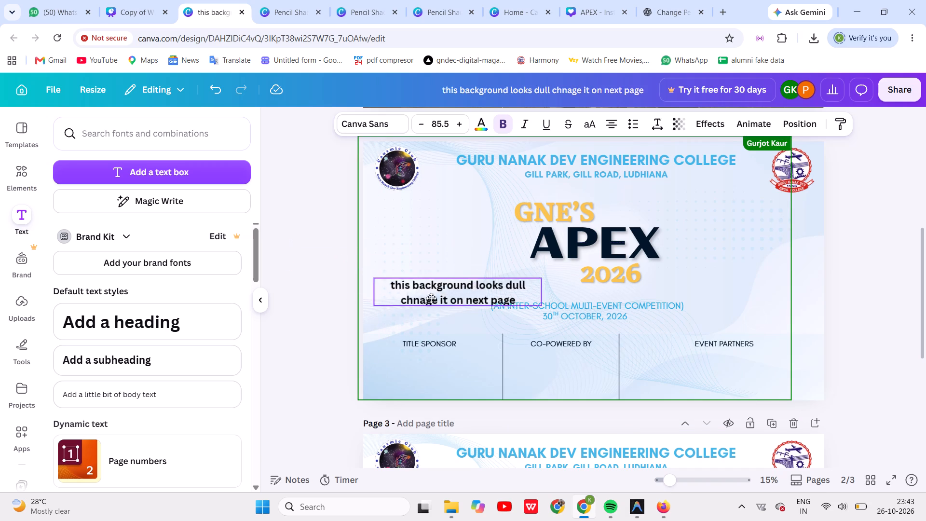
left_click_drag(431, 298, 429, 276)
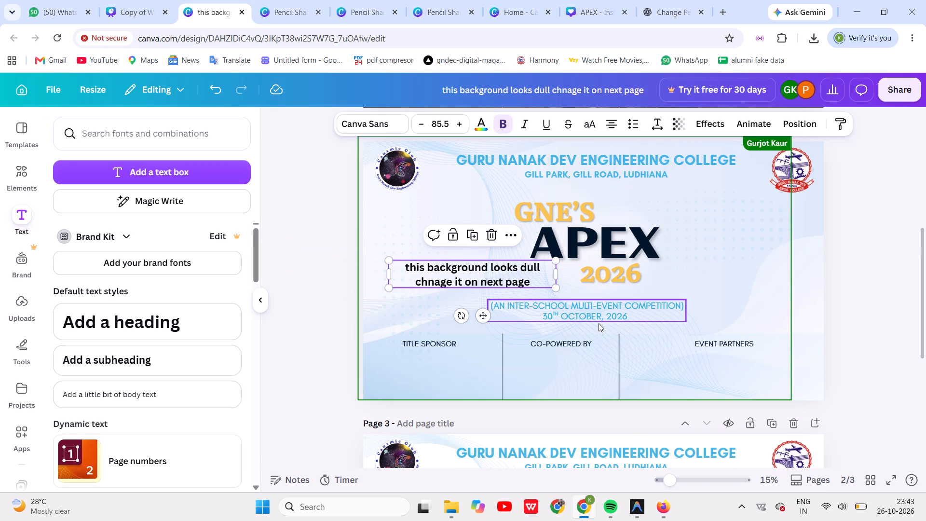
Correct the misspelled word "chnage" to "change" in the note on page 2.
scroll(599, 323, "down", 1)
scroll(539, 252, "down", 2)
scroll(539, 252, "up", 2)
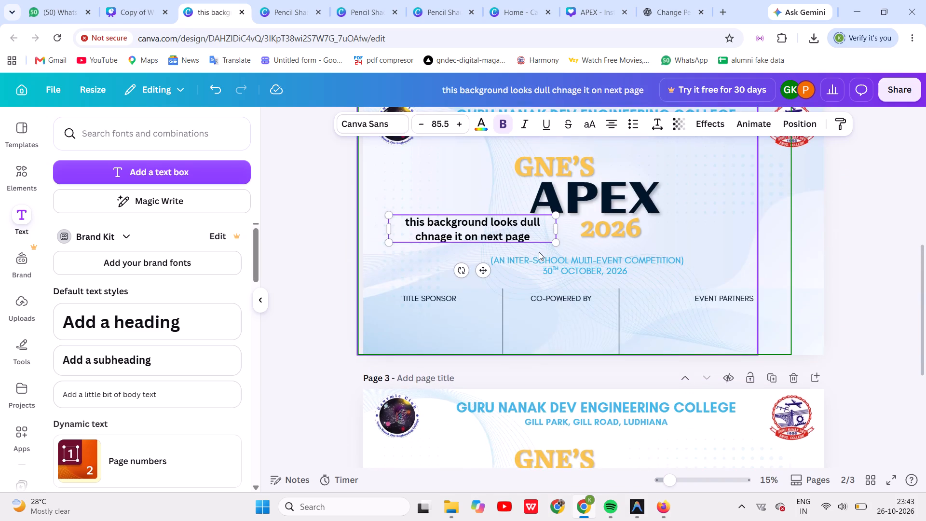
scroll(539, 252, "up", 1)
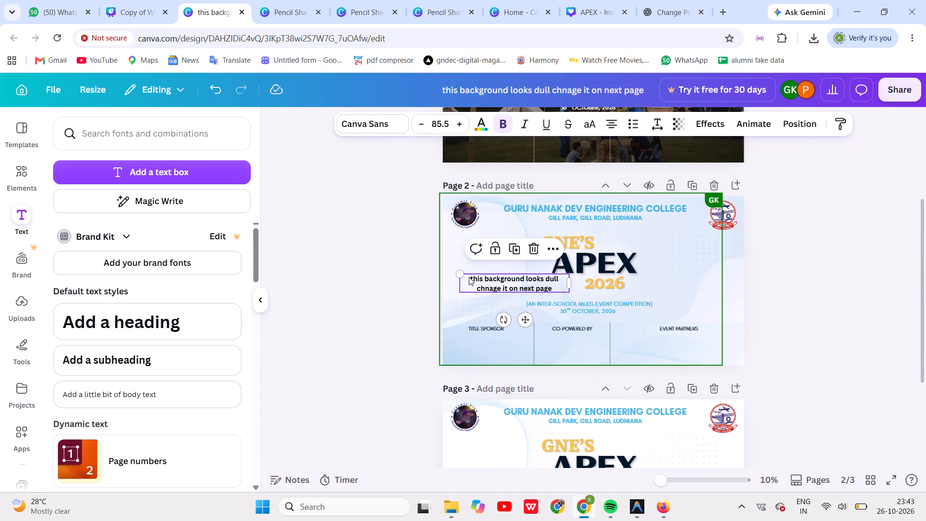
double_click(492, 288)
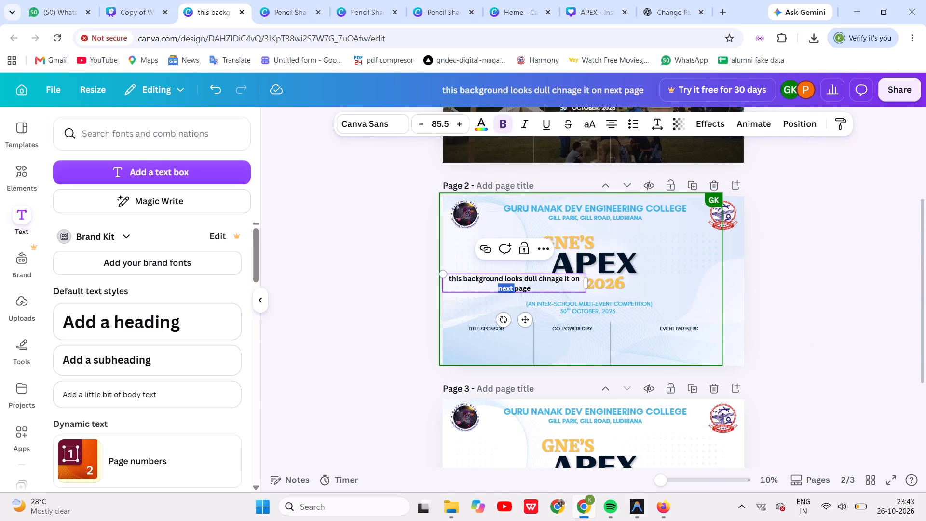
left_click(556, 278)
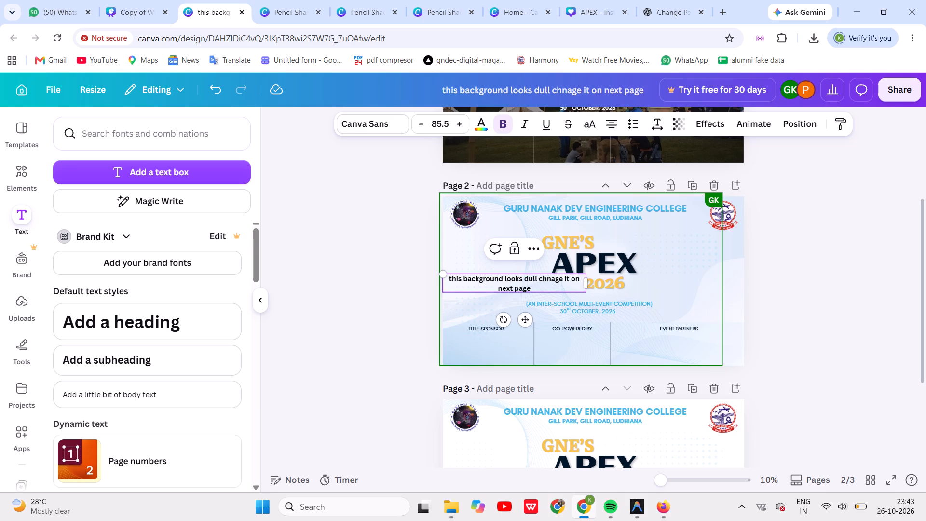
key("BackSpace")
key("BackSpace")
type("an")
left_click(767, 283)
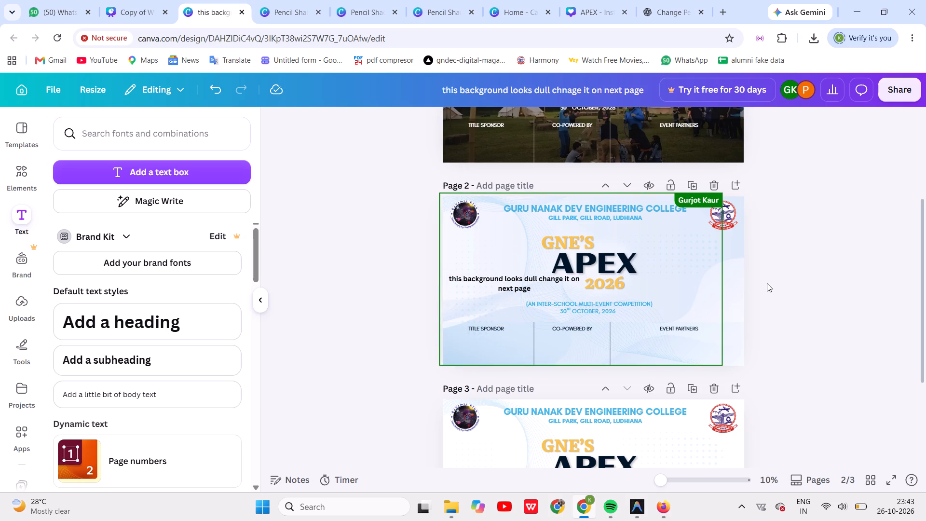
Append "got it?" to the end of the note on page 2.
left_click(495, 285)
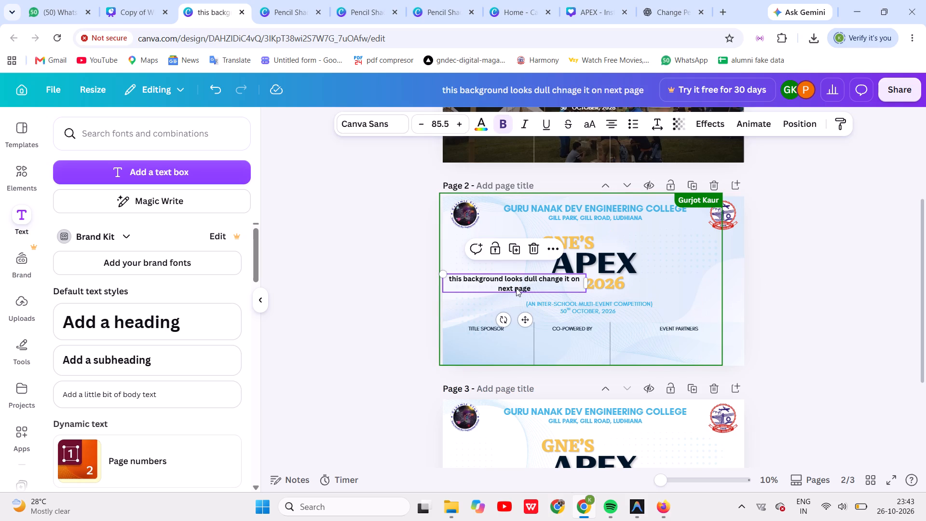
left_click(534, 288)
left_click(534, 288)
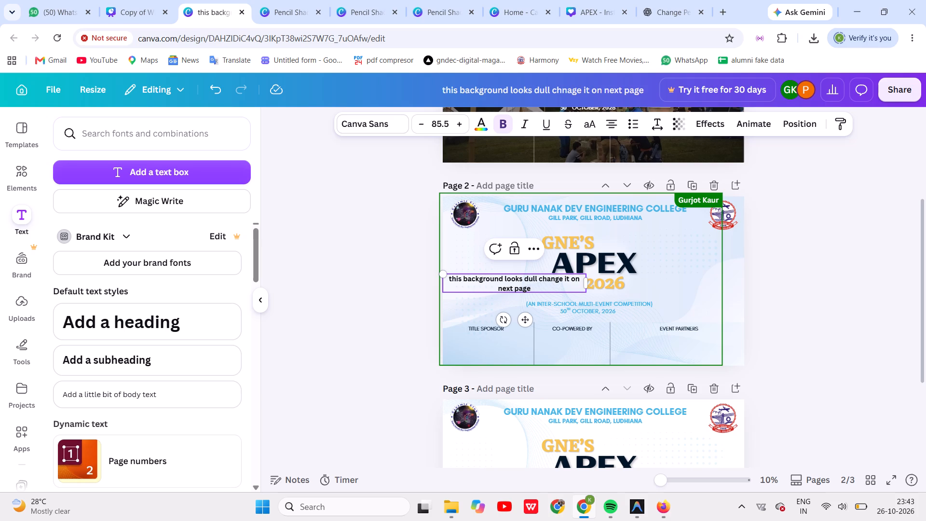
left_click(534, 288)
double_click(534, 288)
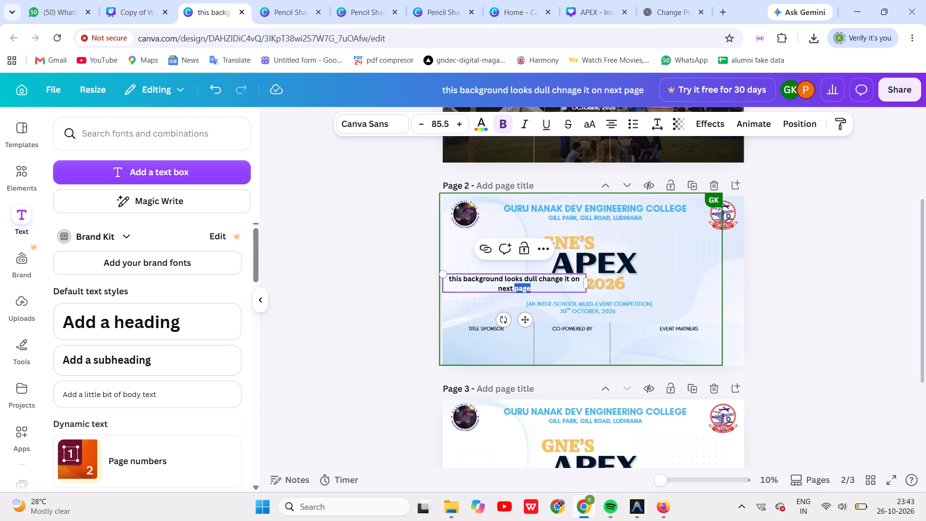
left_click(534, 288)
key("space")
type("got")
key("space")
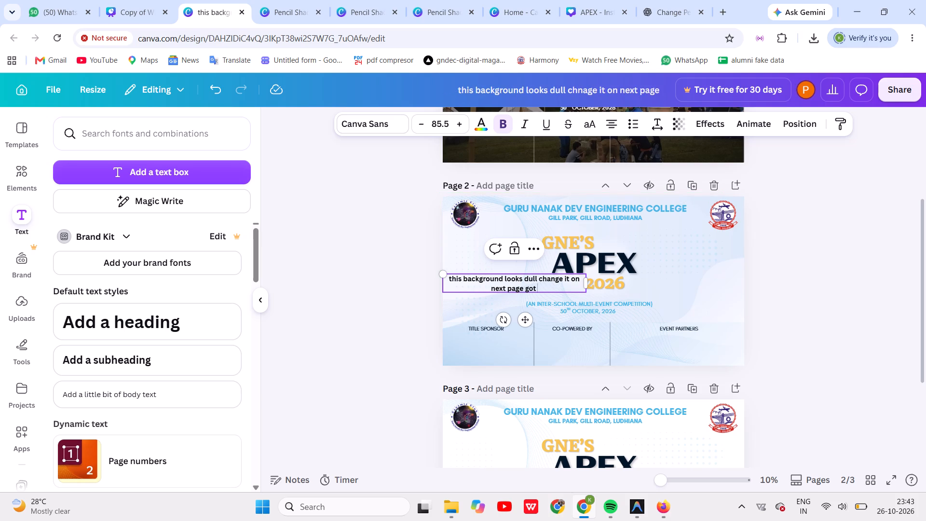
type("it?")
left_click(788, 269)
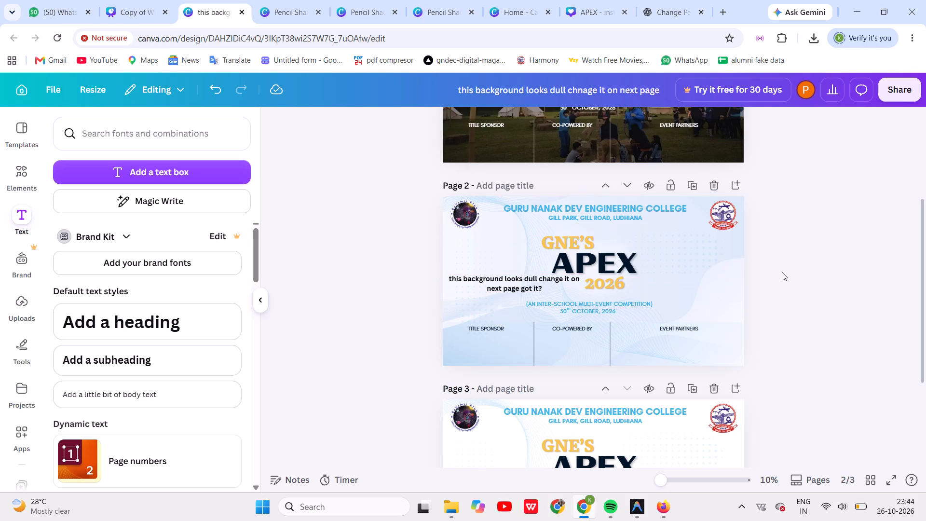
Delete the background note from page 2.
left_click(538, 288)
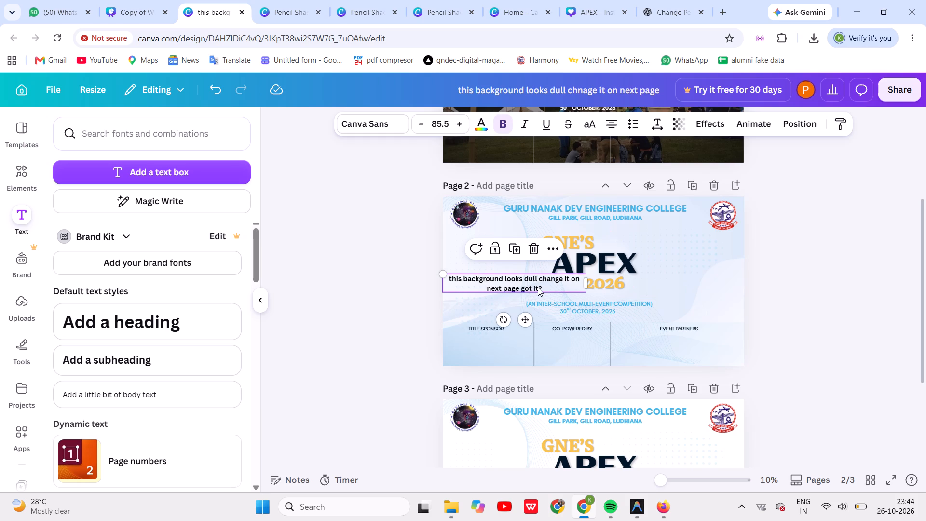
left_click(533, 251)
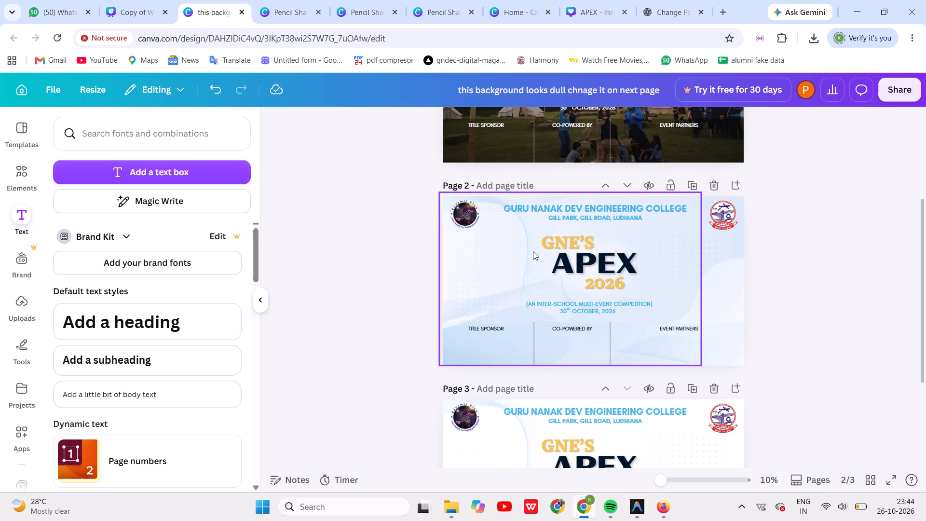